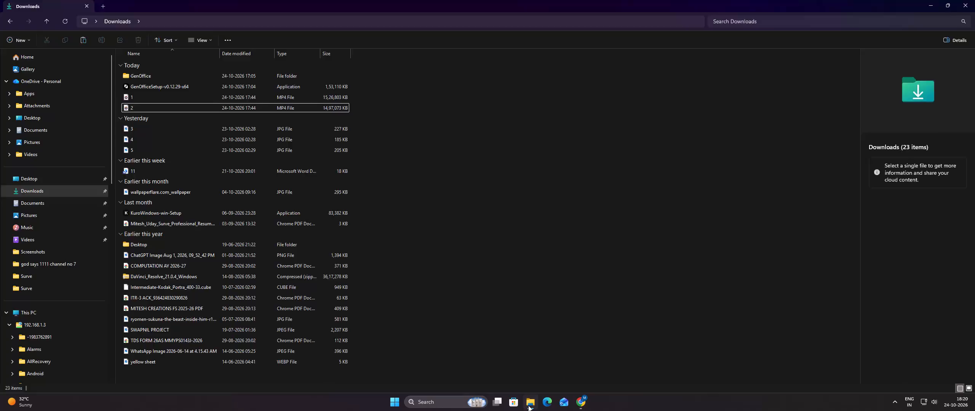
Launch CapCut from the desktop.
double_click(7, 206)
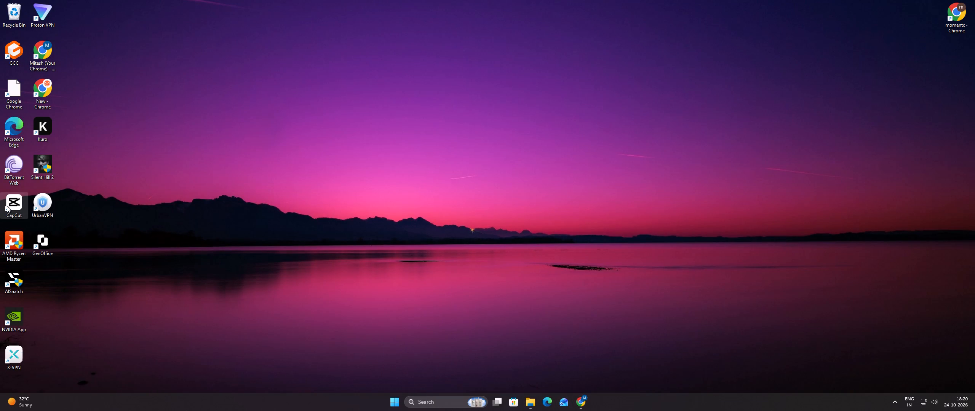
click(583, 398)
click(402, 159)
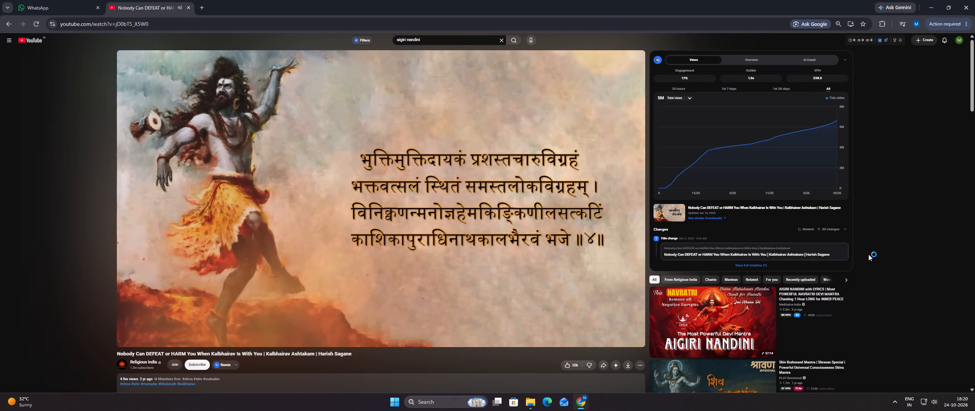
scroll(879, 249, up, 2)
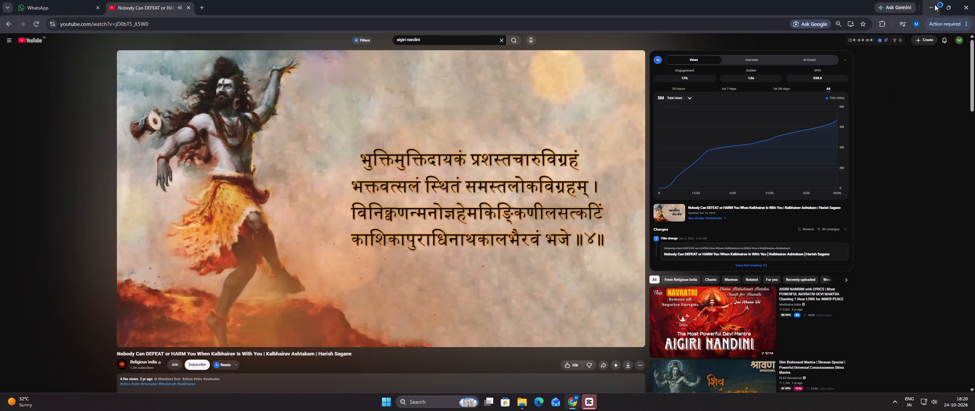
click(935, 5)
Create a new video project in CapCut.
click(539, 59)
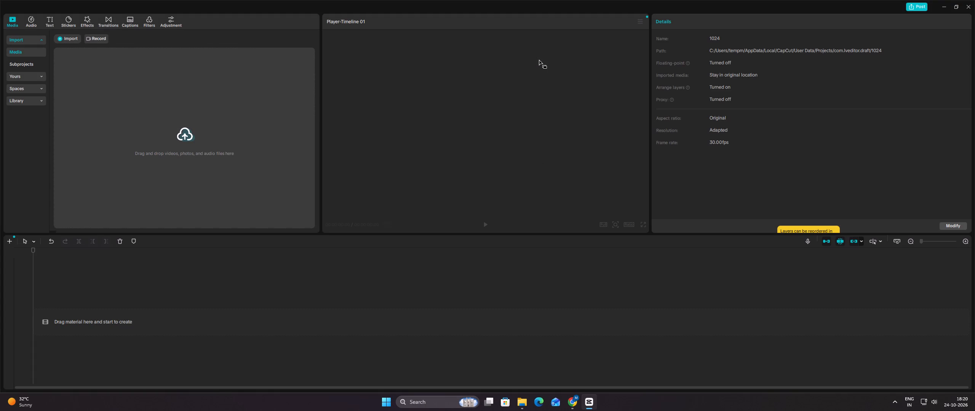
Import the video file 3.mp4 from the device into the project media.
click(205, 113)
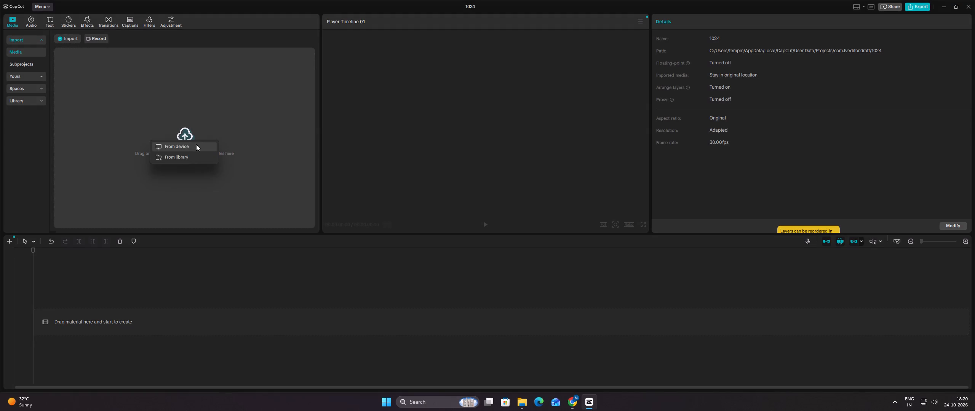
click(196, 144)
double_click(103, 107)
click(105, 137)
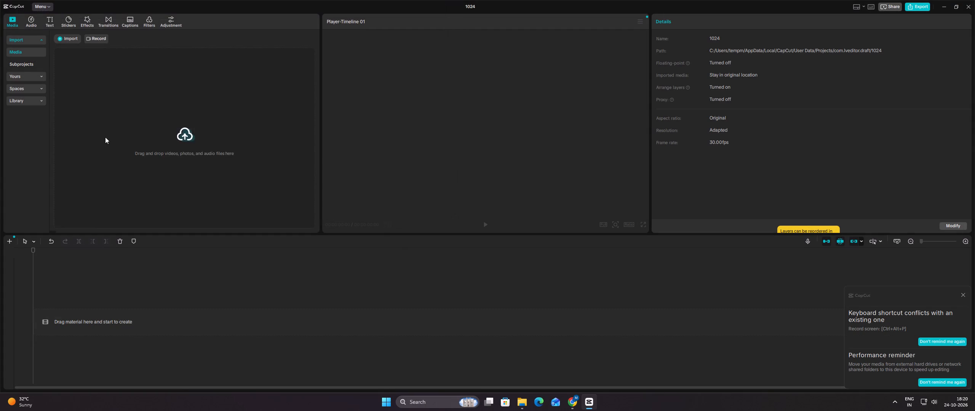
Import the video file 1.mp4 from the Downloads folder into the project media.
click(72, 35)
click(82, 49)
scroll(51, 108, down, 1)
scroll(51, 108, up, 4)
click(51, 70)
double_click(108, 74)
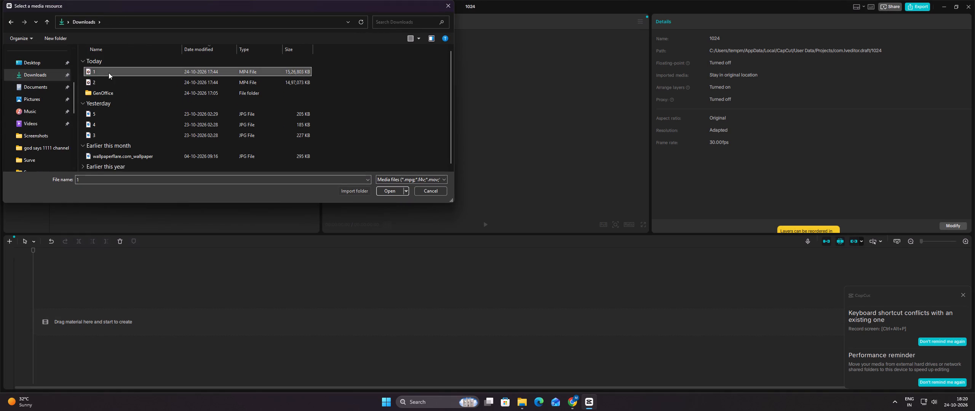
click(96, 131)
Place 3.mp4 on the timeline as audio only, extracting its audio and deleting the video clip.
drag(78, 65, 114, 301)
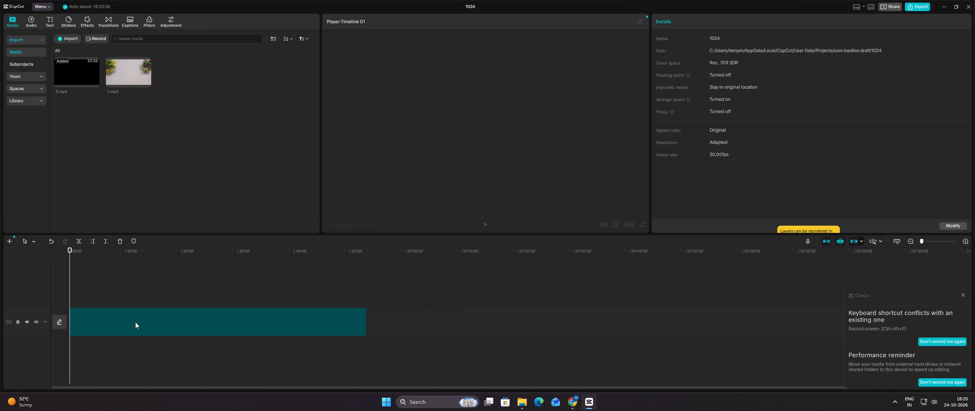
right_click(135, 322)
click(246, 211)
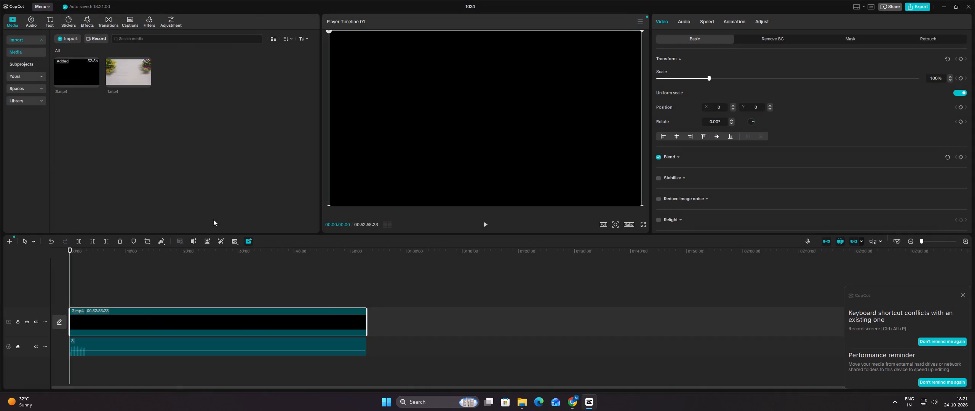
click(120, 242)
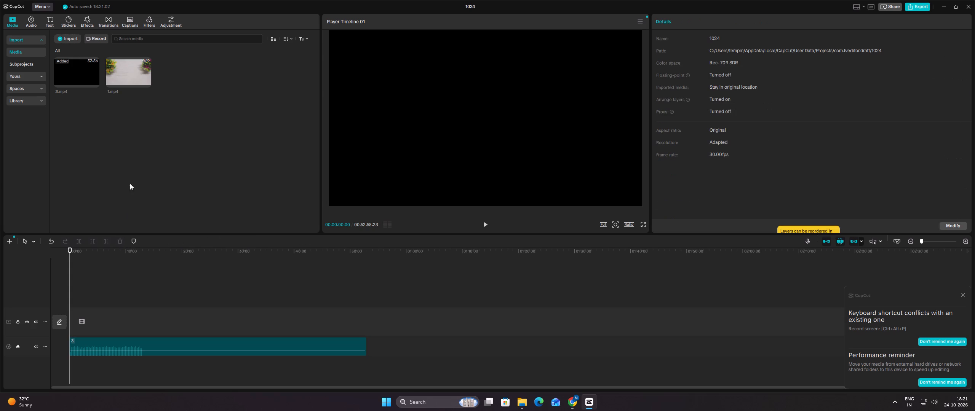
Place 1.mp4 at the start of the timeline on a track above the main track.
drag(122, 72, 62, 297)
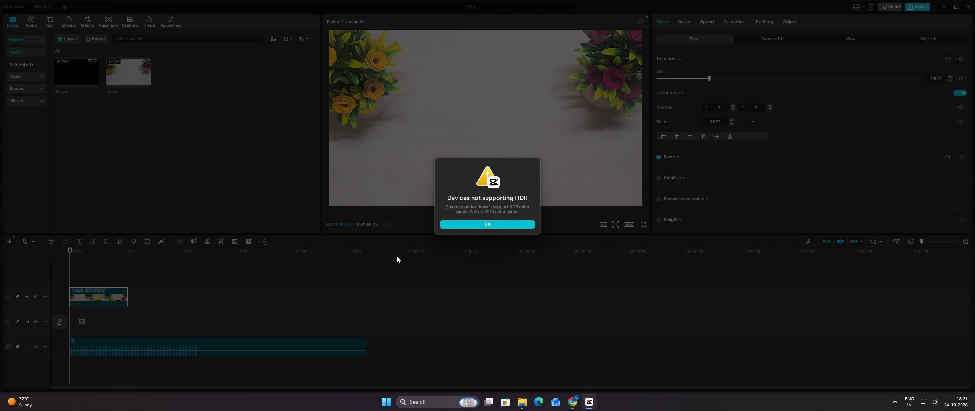
click(457, 218)
click(460, 226)
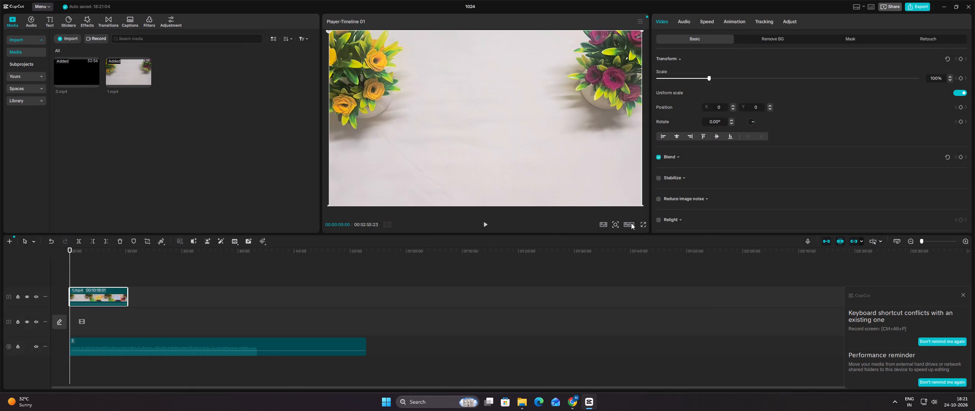
Set the project's aspect ratio to 16:9 and dismiss the reminder notification.
click(631, 223)
click(644, 248)
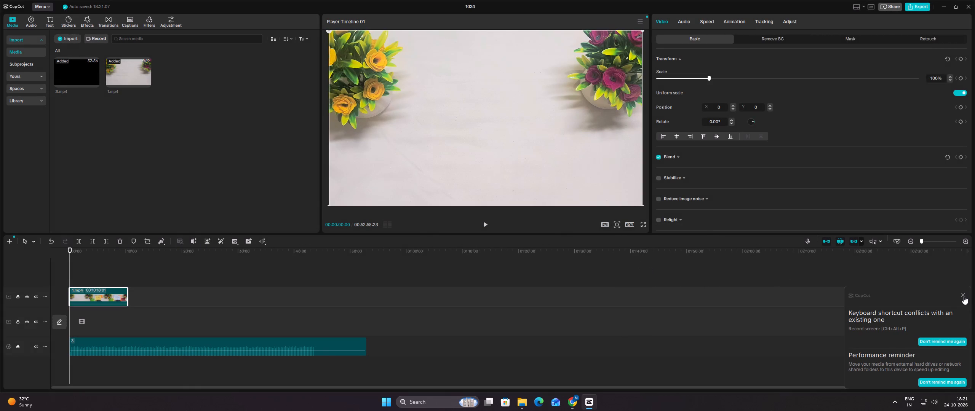
click(964, 296)
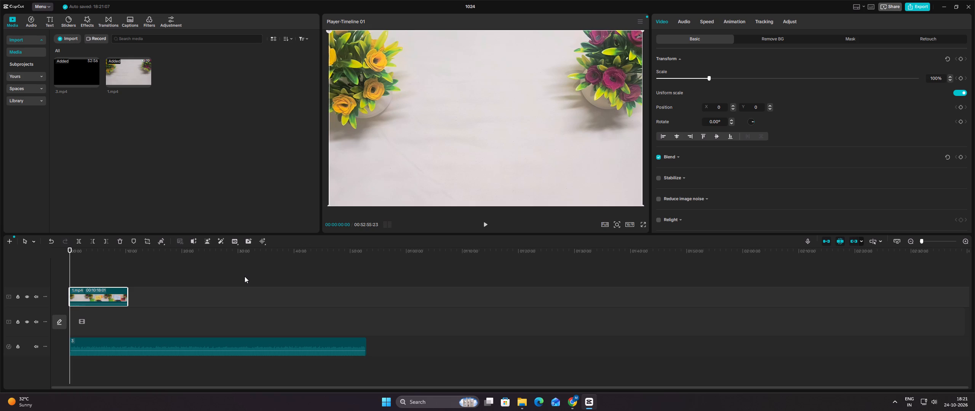
Mute the 1.mp4 clip by lowering its volume to -∞ dB.
click(684, 19)
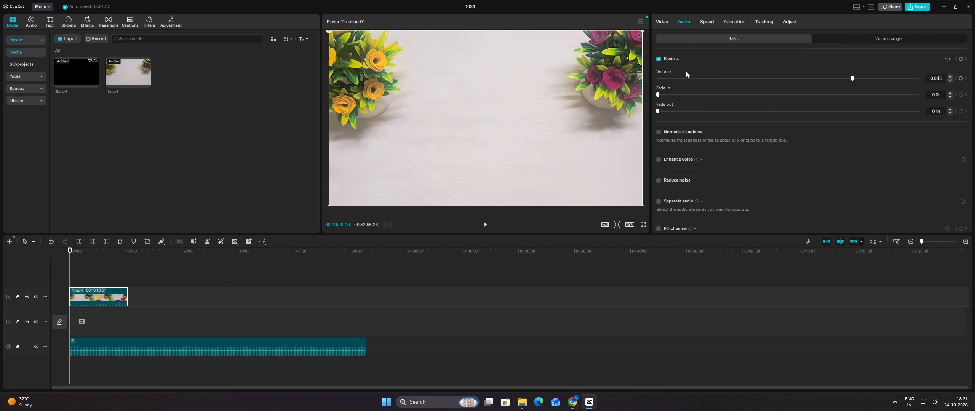
drag(679, 79, 625, 80)
Examine the opening of the 1.mp4 clip closely on the timeline to judge where it should be trimmed.
ctrl+scroll(277, 288, up, 3)
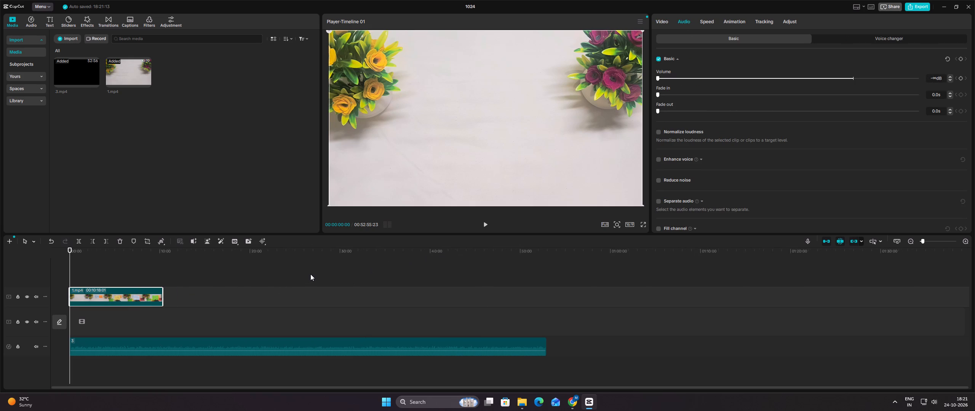
ctrl+scroll(312, 273, up, 4)
ctrl+scroll(312, 273, down, 1)
ctrl+scroll(312, 273, up, 2)
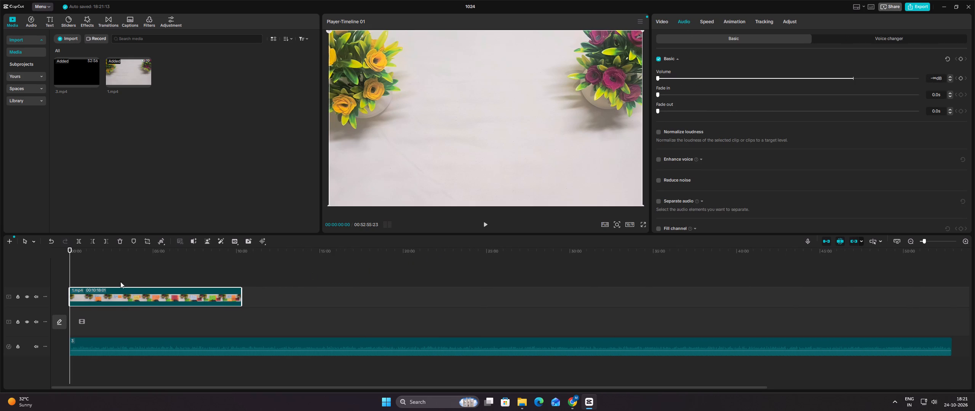
ctrl+scroll(111, 282, down, 1)
ctrl+scroll(111, 282, up, 1)
drag(70, 276, 76, 276)
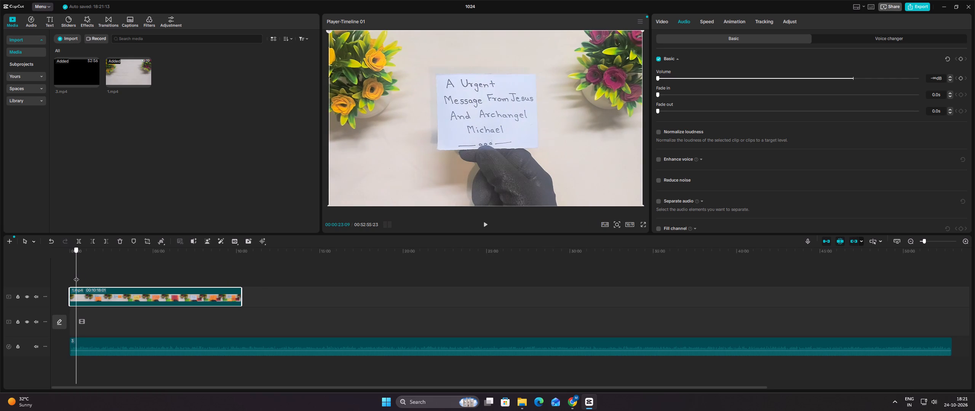
drag(76, 276, 76, 276)
ctrl+scroll(76, 276, up, 1)
ctrl+scroll(76, 276, down, 2)
ctrl+scroll(76, 276, up, 1)
ctrl+scroll(76, 276, down, 2)
ctrl+scroll(76, 276, up, 5)
ctrl+scroll(76, 276, down, 2)
ctrl+scroll(76, 276, up, 4)
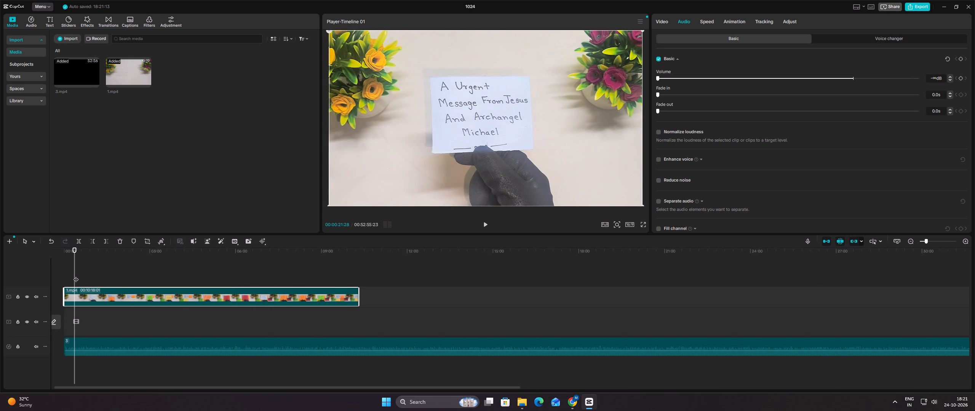
ctrl+scroll(76, 276, up, 5)
ctrl+scroll(76, 276, down, 3)
ctrl+scroll(76, 276, up, 7)
ctrl+click(76, 276)
drag(76, 276, 42, 266)
click(75, 270)
scroll(75, 270, up, 5)
ctrl+scroll(75, 270, up, 5)
click(75, 270)
drag(75, 270, 65, 270)
drag(65, 270, 66, 270)
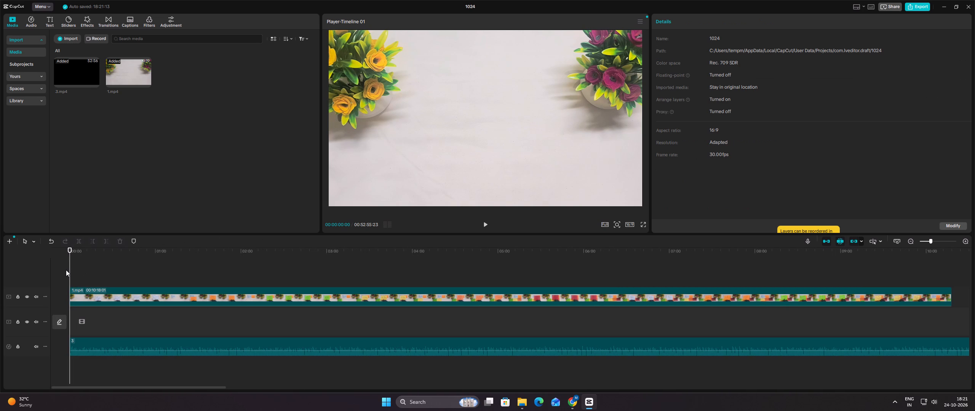
Trim about the first 8 seconds off the 1.mp4 clip and move it back to the timeline's start.
drag(66, 270, 81, 266)
click(77, 268)
drag(77, 268, 81, 268)
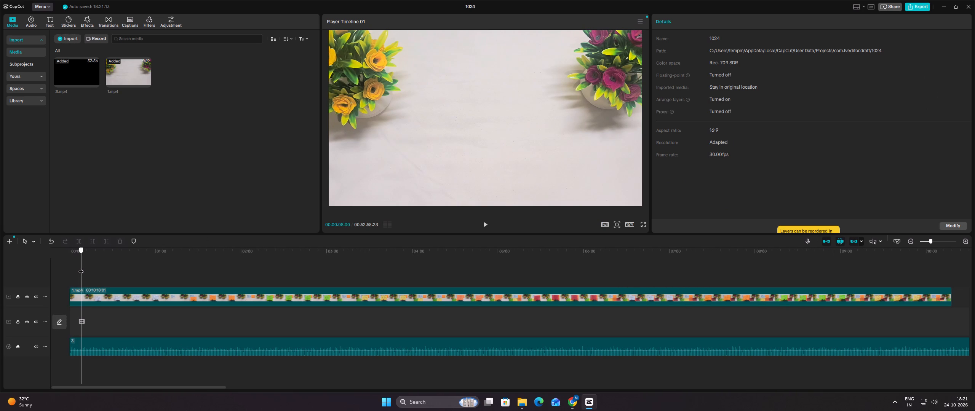
drag(81, 268, 82, 267)
click(97, 298)
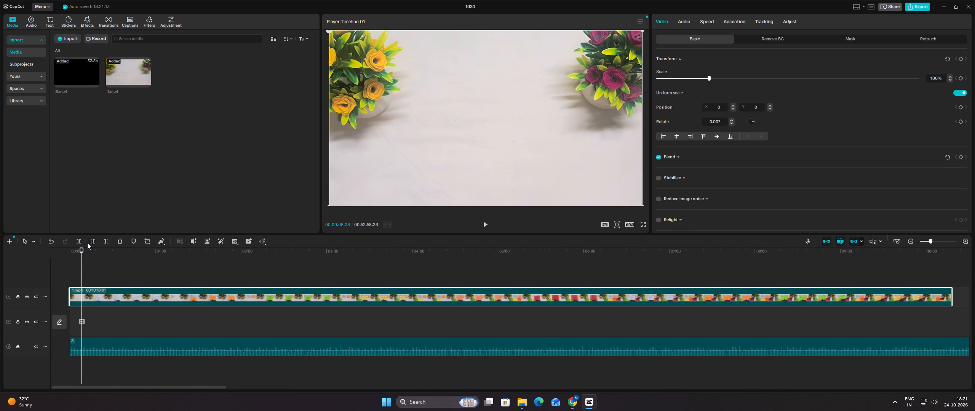
click(91, 243)
drag(116, 293, 91, 290)
Split the 1.mp4 clip at 00:01:03:15 and move the second part further along onto a new track above.
click(74, 275)
drag(74, 275, 144, 264)
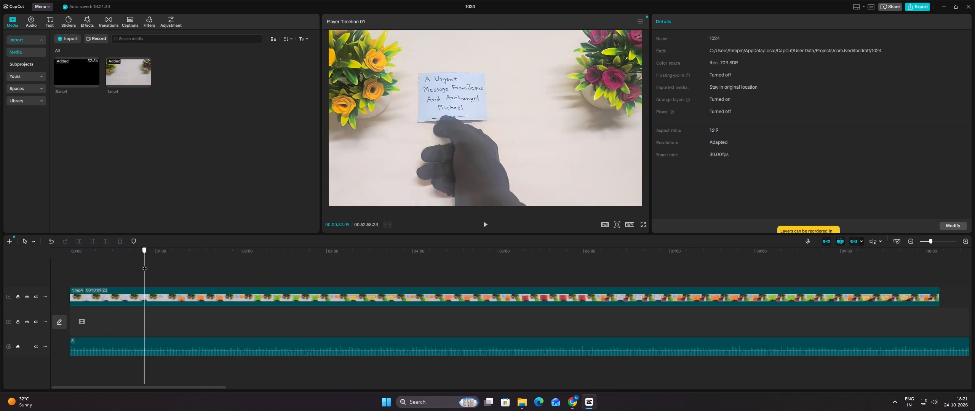
drag(144, 264, 160, 267)
click(159, 295)
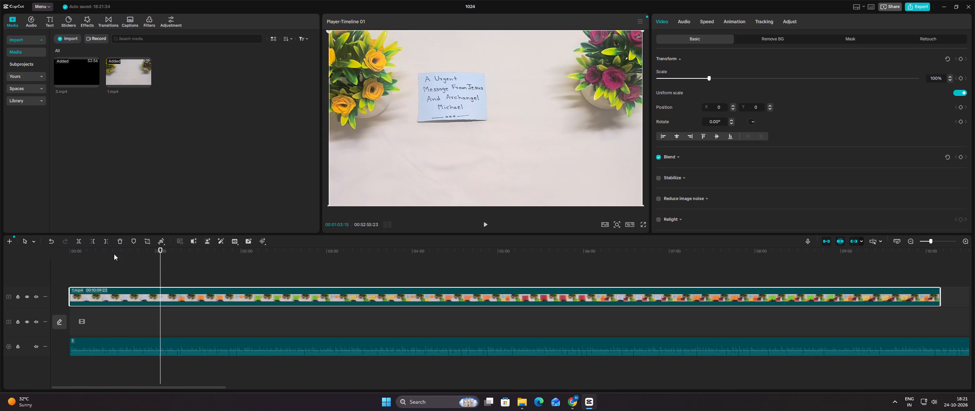
click(81, 243)
drag(182, 299, 229, 278)
Split the first part of 1.mp4 at about 00:00:53:19, where only the message card lies on the table.
click(129, 275)
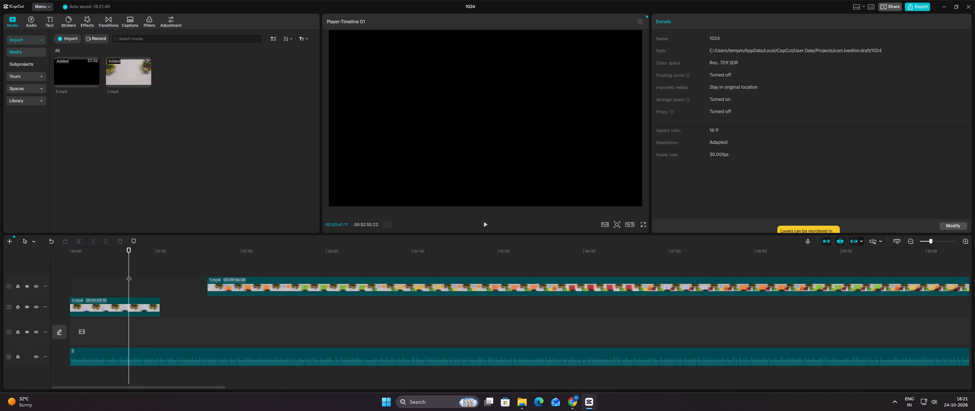
drag(129, 275, 148, 275)
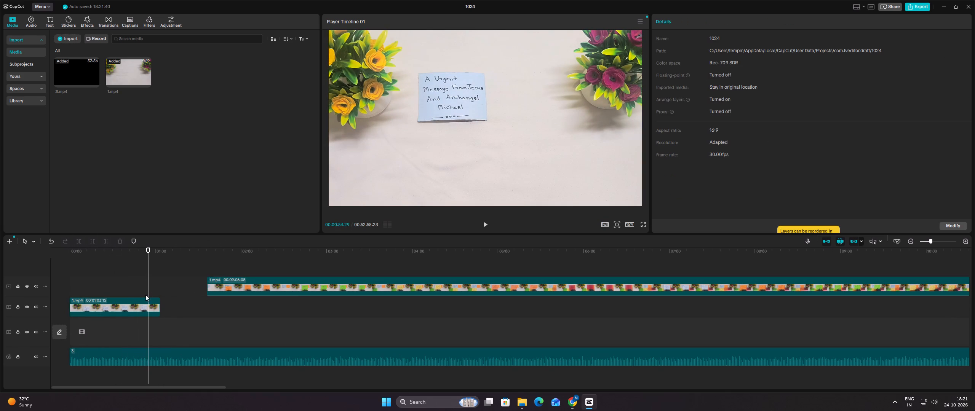
double_click(147, 282)
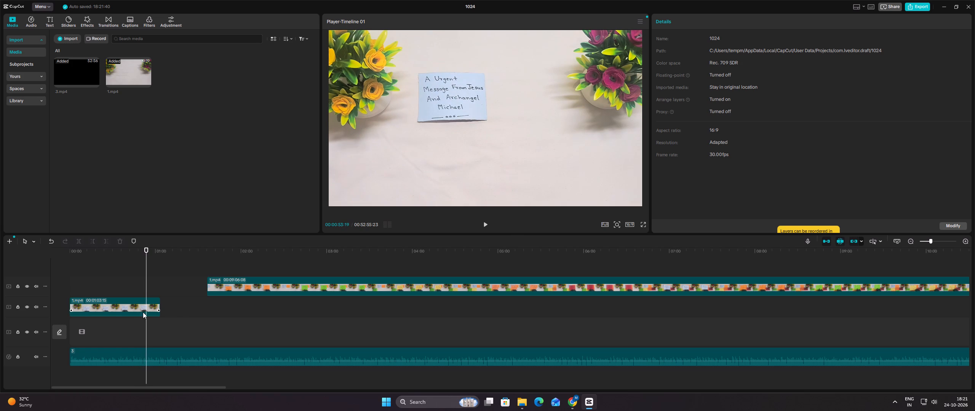
click(143, 312)
click(81, 244)
Copy the short segment after the split and paste it four times end to end on the same track.
right_click(155, 312)
right_click(155, 312)
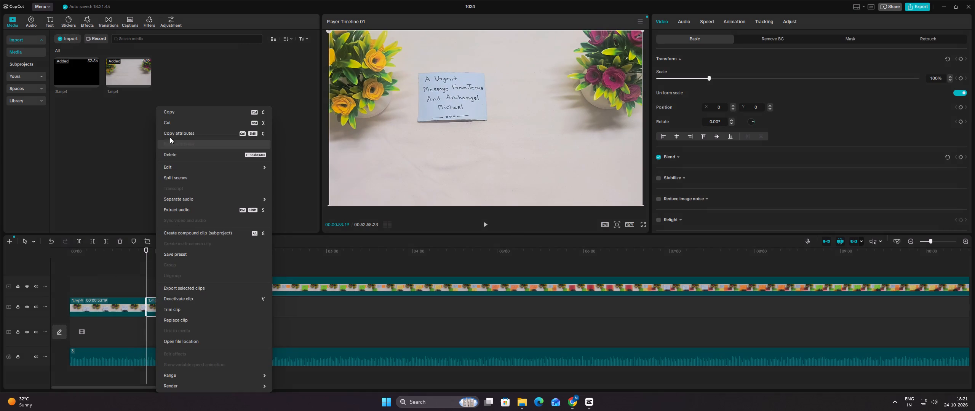
click(173, 113)
click(162, 282)
right_click(168, 304)
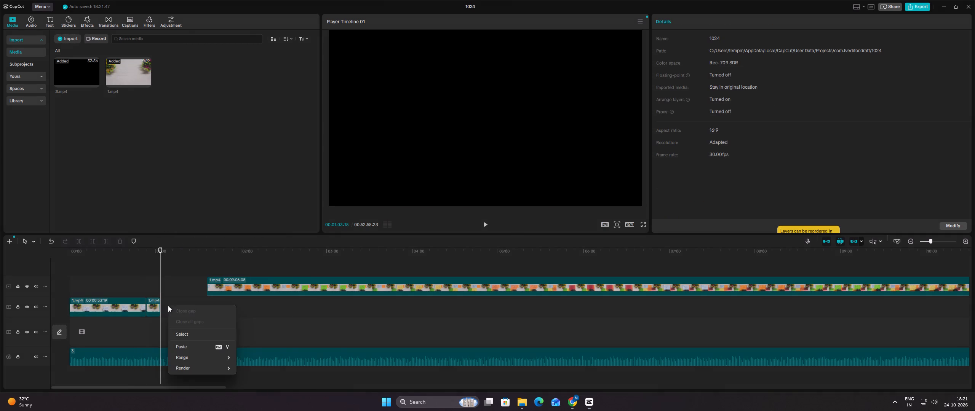
click(195, 347)
click(174, 292)
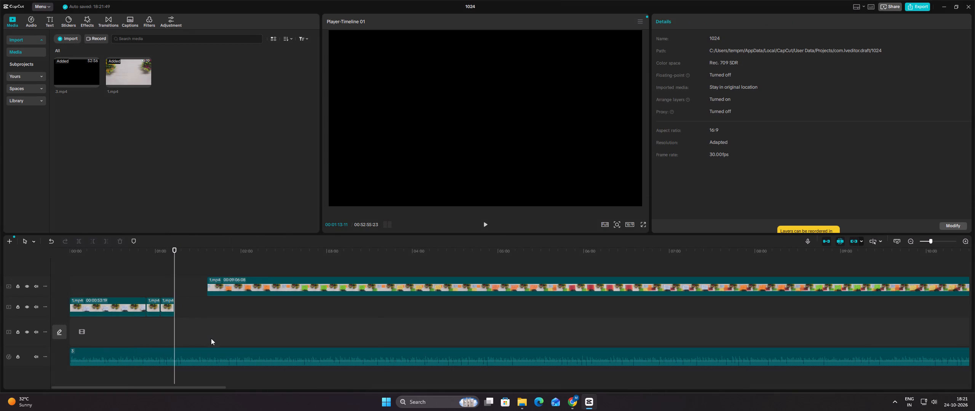
right_click(191, 309)
click(211, 349)
click(188, 290)
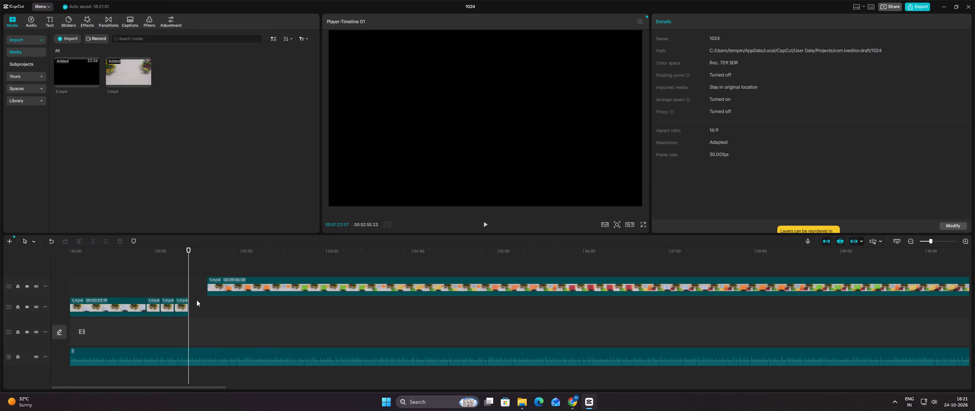
right_click(197, 300)
click(220, 342)
click(203, 292)
right_click(212, 299)
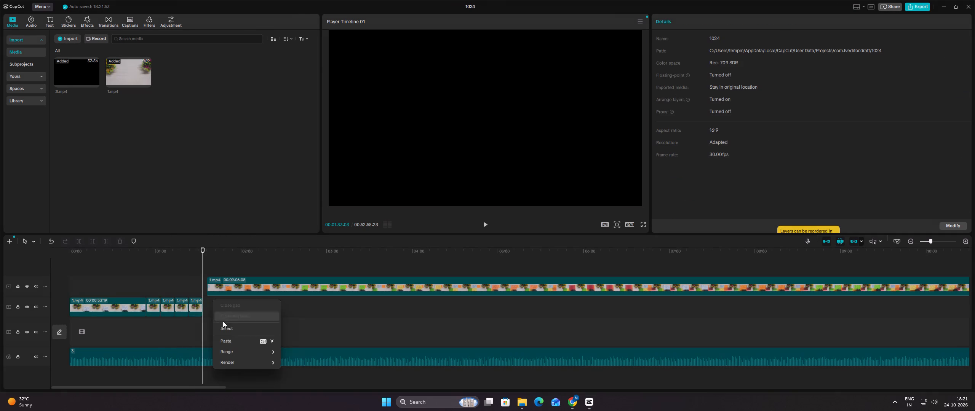
click(232, 342)
Move the long remaining 1.mp4 clip on the upper track to start at about 3 minutes.
drag(232, 283, 356, 285)
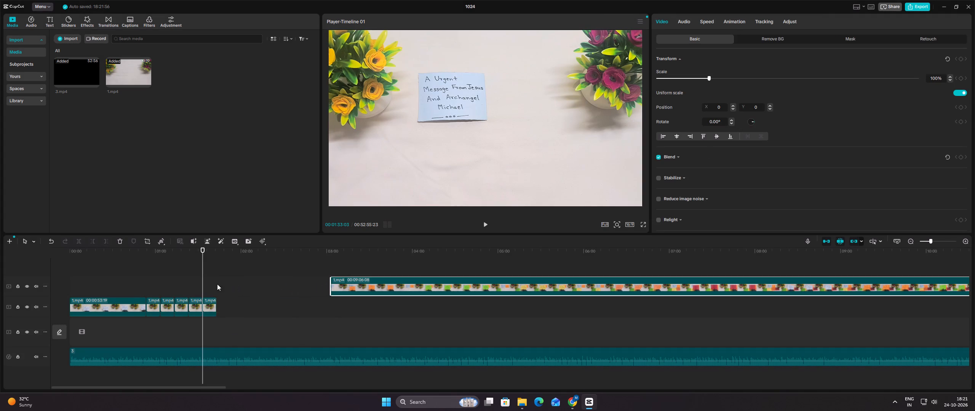
Paste one more copy of the short message-card segment right after the last copy, at 00:01:42:29.
click(216, 284)
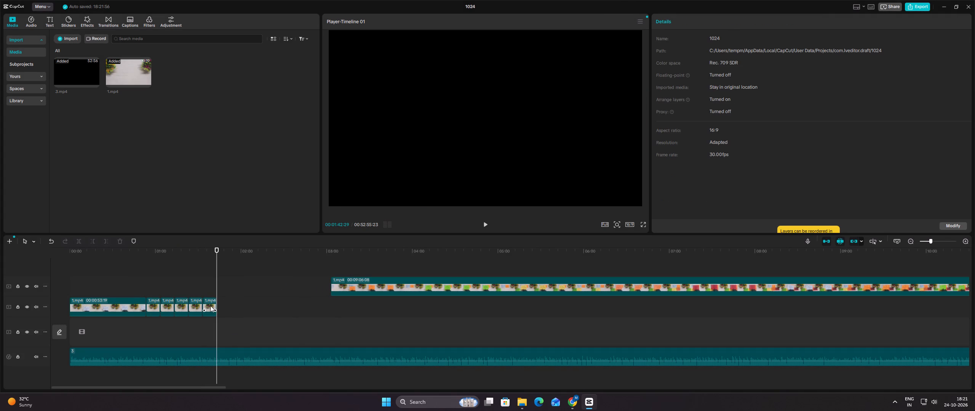
right_click(226, 306)
click(251, 343)
click(251, 346)
Select the first 1.mp4 part with all its short copies and move them together onto the empty main track.
drag(251, 304, 240, 305)
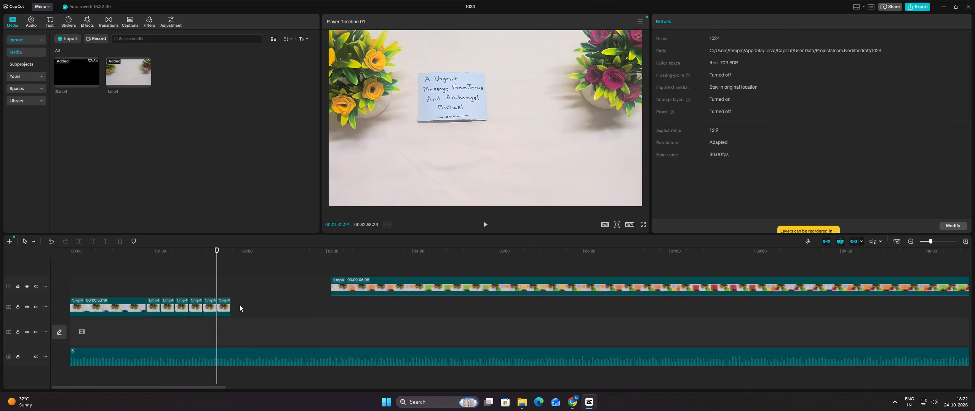
drag(240, 305, 128, 303)
drag(128, 303, 126, 331)
click(157, 286)
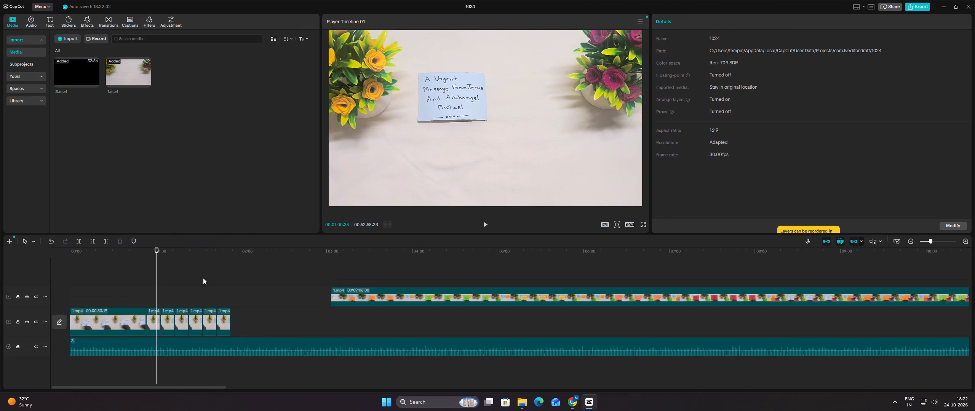
Split the long upper-track 1.mp4 clip at 00:03:58:07, while the blue and orange cards lie still on the table.
click(213, 278)
ctrl+scroll(269, 283, down, 3)
click(247, 276)
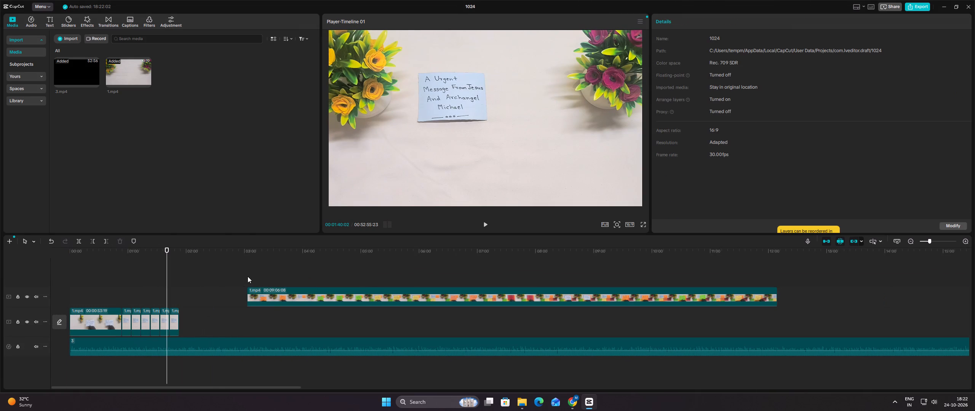
drag(248, 276, 293, 274)
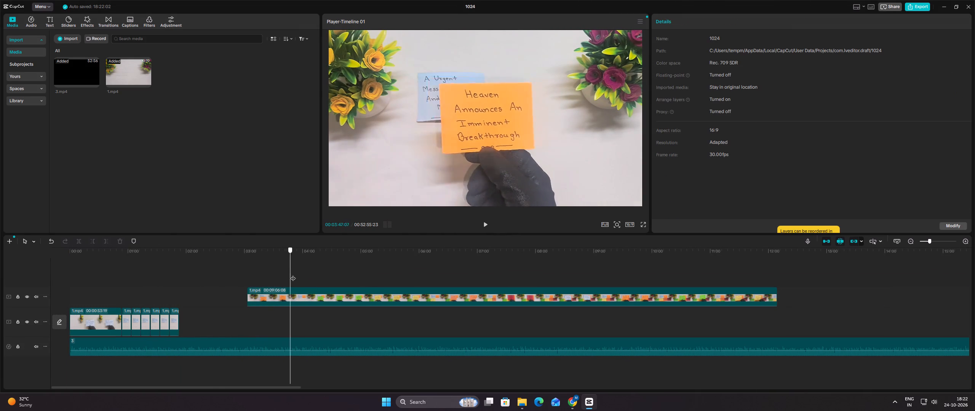
drag(293, 274, 301, 279)
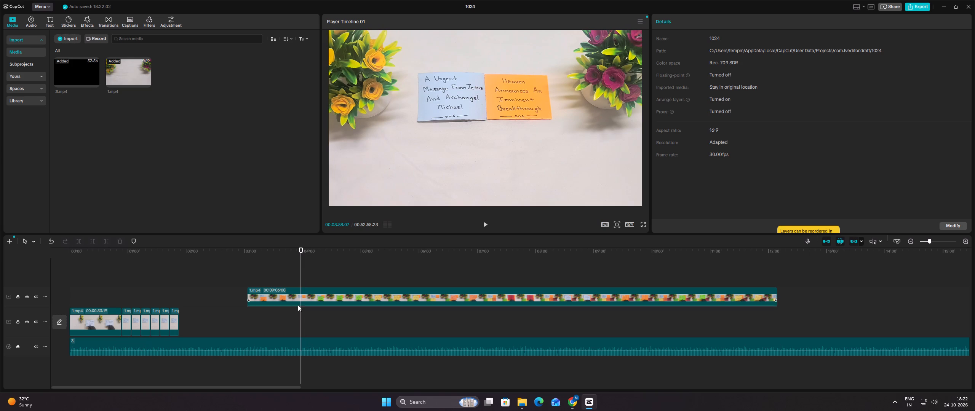
click(294, 299)
click(80, 245)
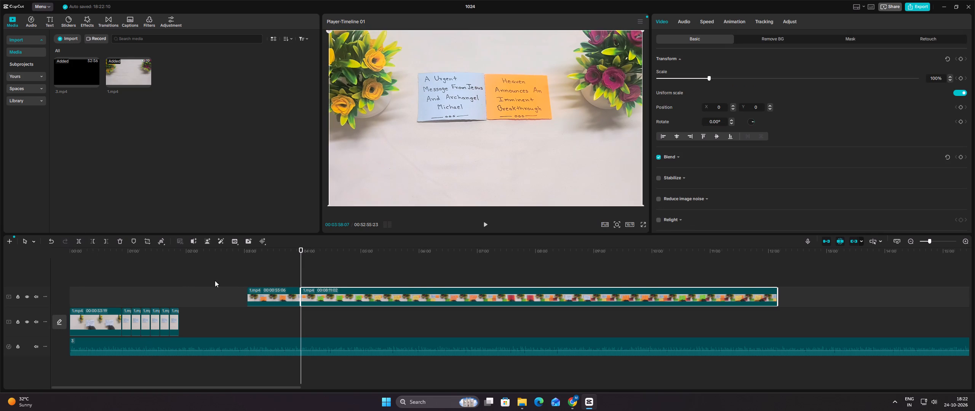
Split the first part of that clip at 00:03:50:29, just after the hand leaves the orange card.
ctrl+scroll(253, 282, up, 5)
click(266, 274)
drag(266, 274, 281, 273)
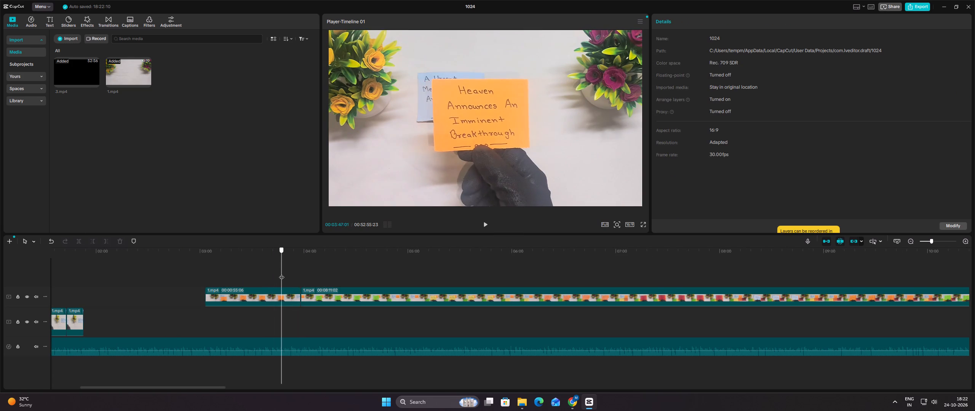
drag(281, 273, 288, 274)
click(280, 293)
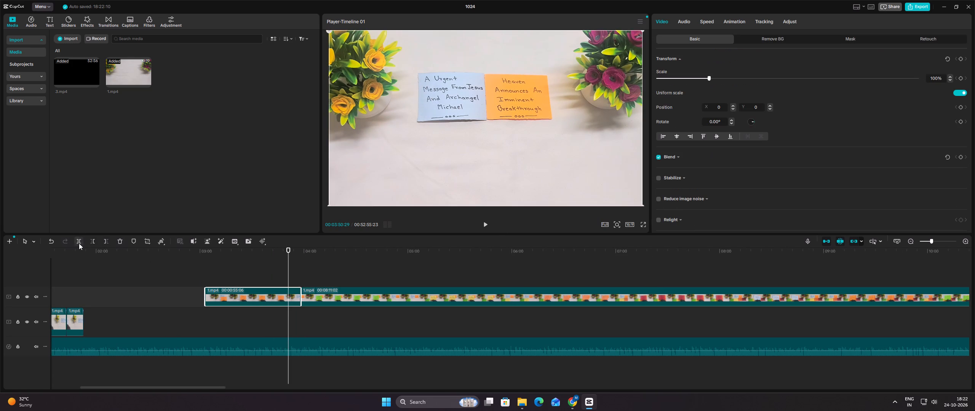
click(79, 243)
Copy the short two-card segment, and move it together with the part before it earlier on the upper track.
right_click(293, 293)
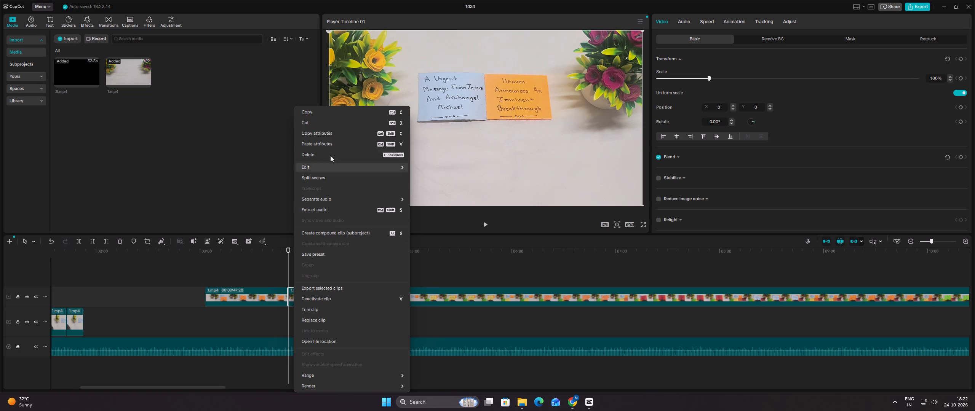
click(315, 111)
drag(276, 270, 297, 300)
drag(278, 296, 192, 291)
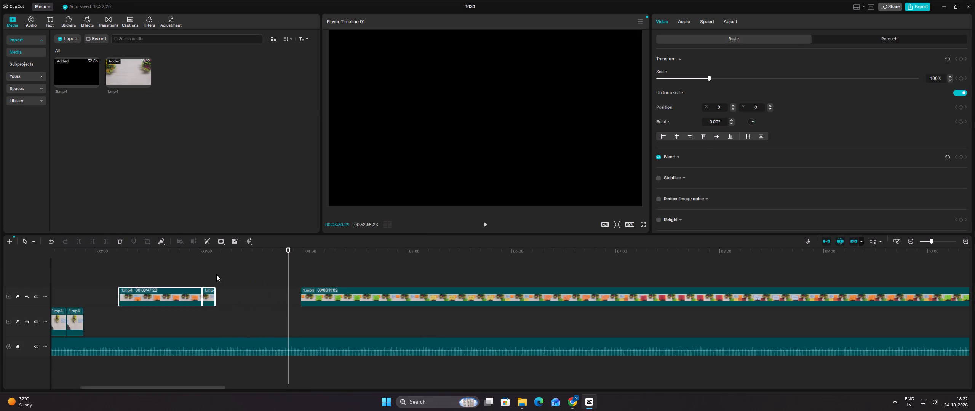
Paste the two-card segment four times end to end after the original on the upper track.
click(216, 274)
right_click(223, 286)
click(250, 325)
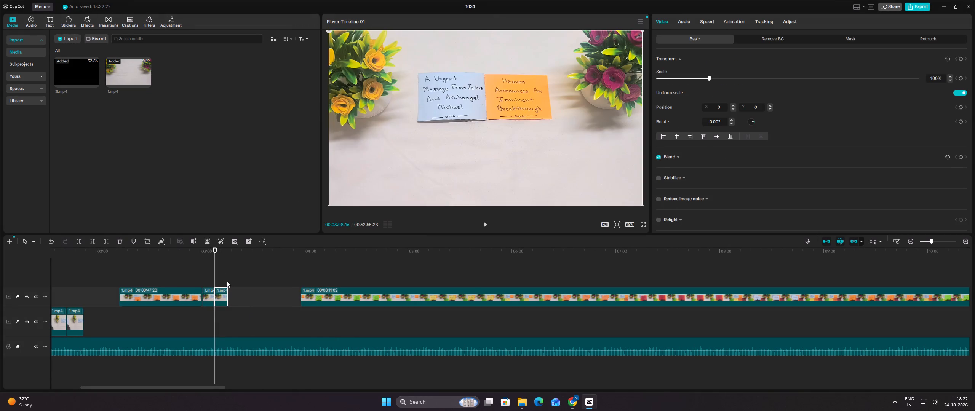
click(227, 281)
right_click(241, 300)
right_click(241, 300)
click(261, 339)
click(242, 284)
right_click(249, 296)
right_click(249, 296)
right_click(249, 296)
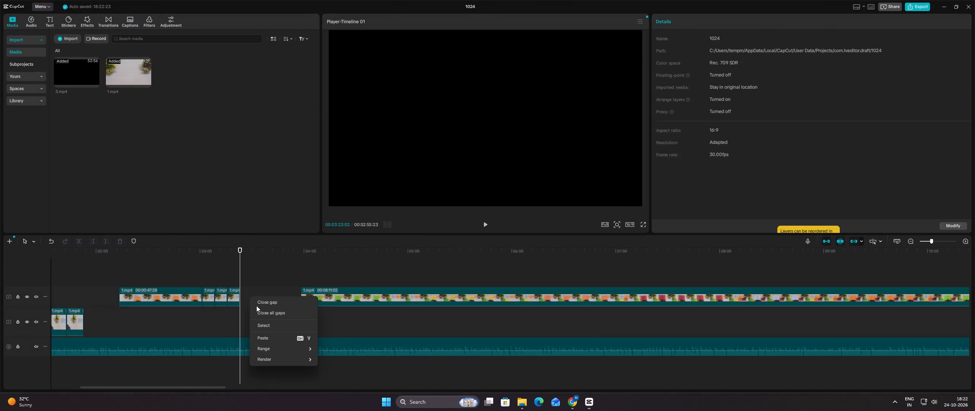
click(273, 336)
click(251, 285)
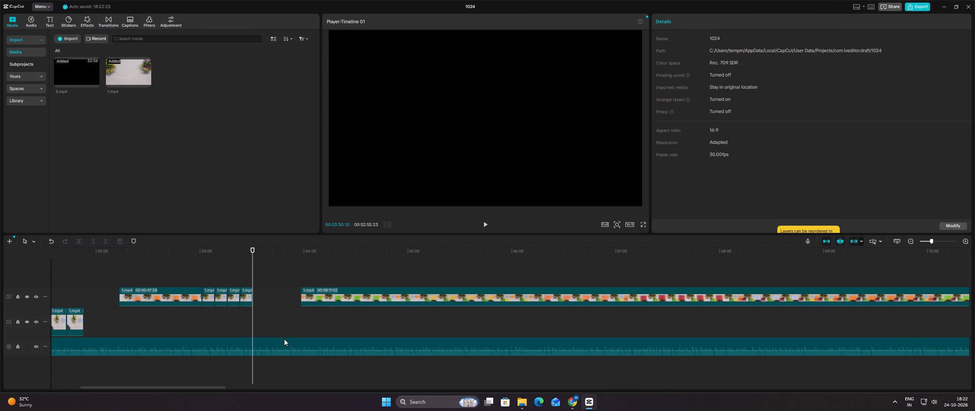
right_click(258, 290)
right_click(258, 290)
click(276, 335)
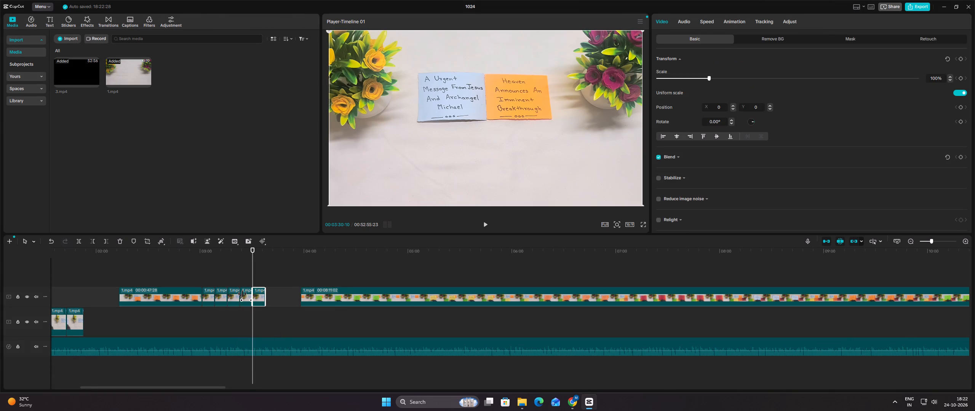
Move the orange-card part and all its short copies onto the main track, directly after the existing clips.
drag(287, 297, 175, 295)
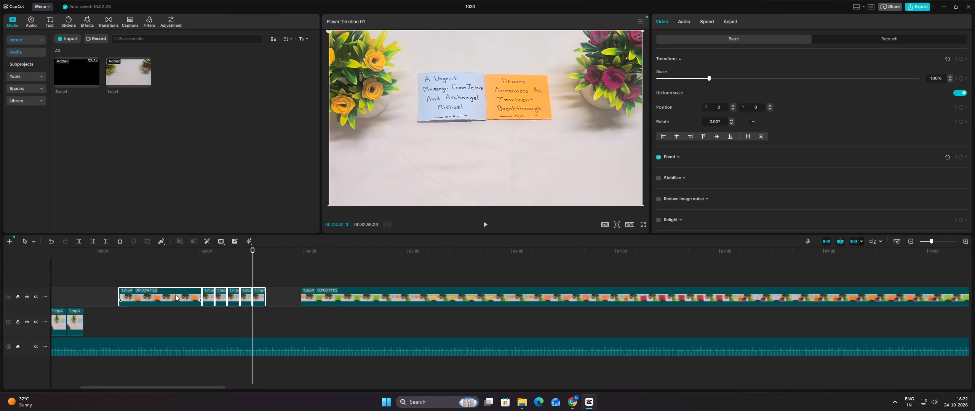
drag(146, 295, 123, 324)
click(166, 285)
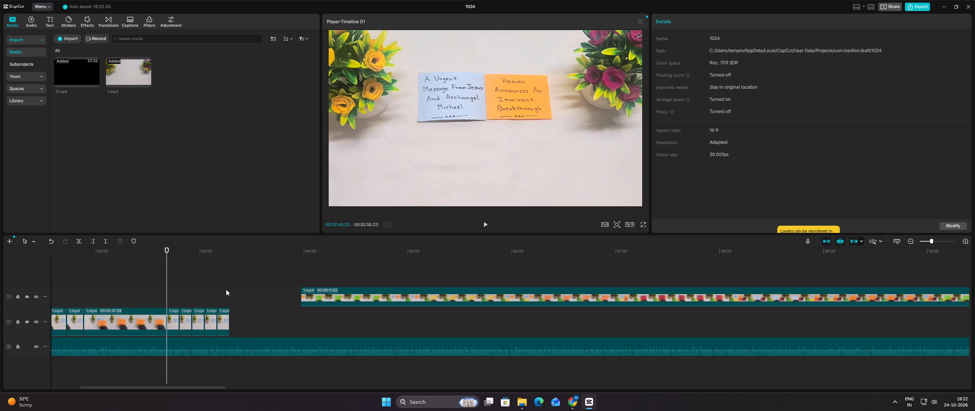
Paste another copy of the two-card segment and attach it to the end of the main track.
click(226, 289)
key(ctrl+v)
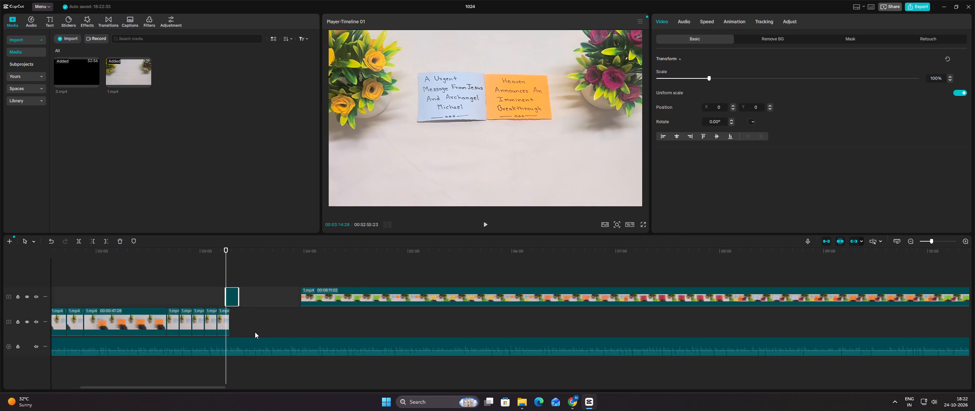
drag(230, 293, 237, 313)
click(237, 298)
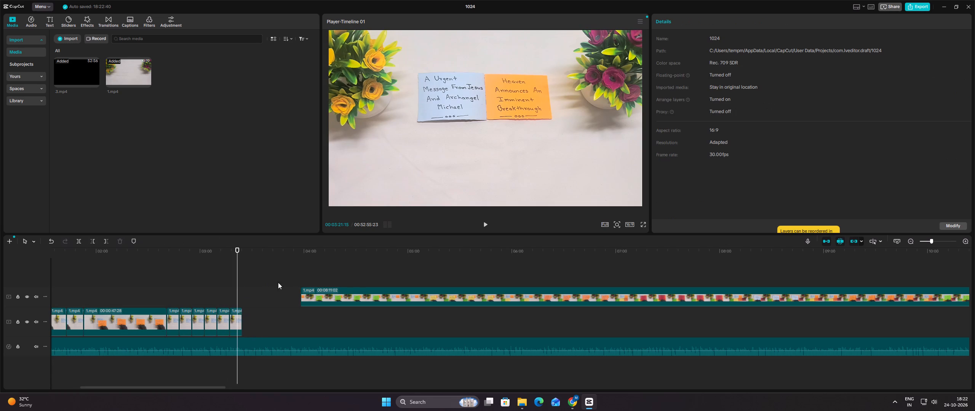
Split the long 1.mp4 clip at 00:04:58:21, after the green card is laid down, and move the first part earlier.
click(300, 274)
drag(303, 271, 382, 279)
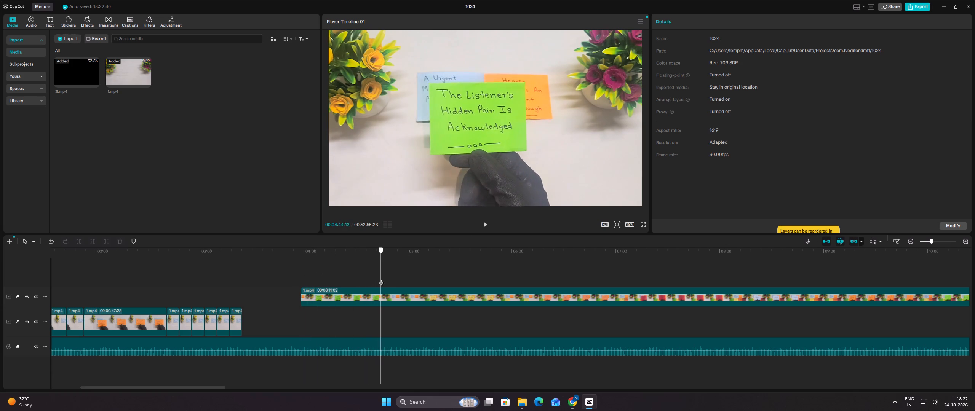
drag(382, 279, 406, 287)
click(397, 297)
click(77, 240)
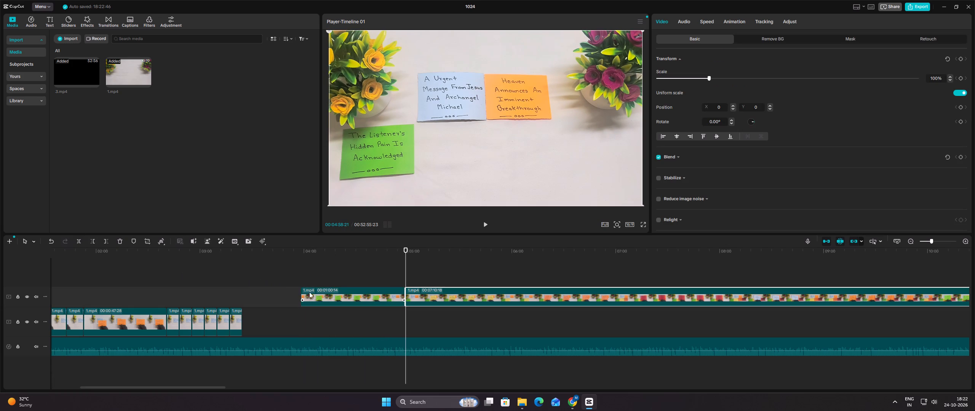
drag(316, 294, 273, 290)
Split the green-card part at 00:04:24:19, where the hand has left and the three cards lie still.
click(283, 273)
drag(280, 272, 293, 273)
click(293, 273)
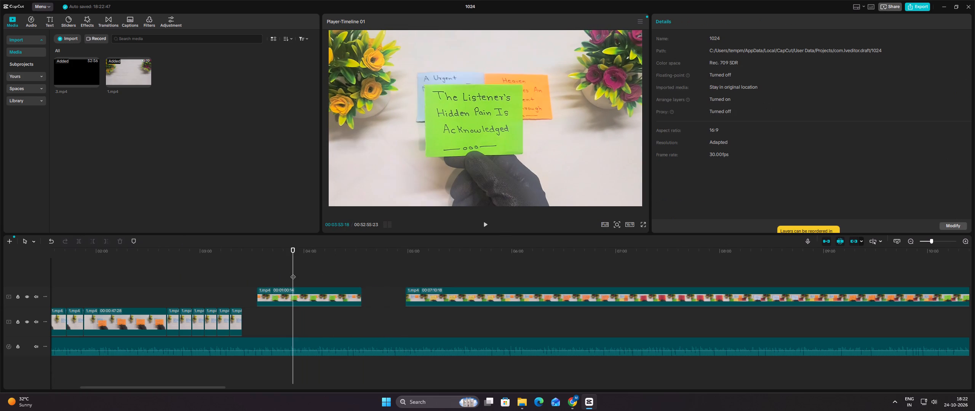
drag(293, 273, 347, 272)
click(339, 287)
click(339, 272)
drag(339, 272, 344, 272)
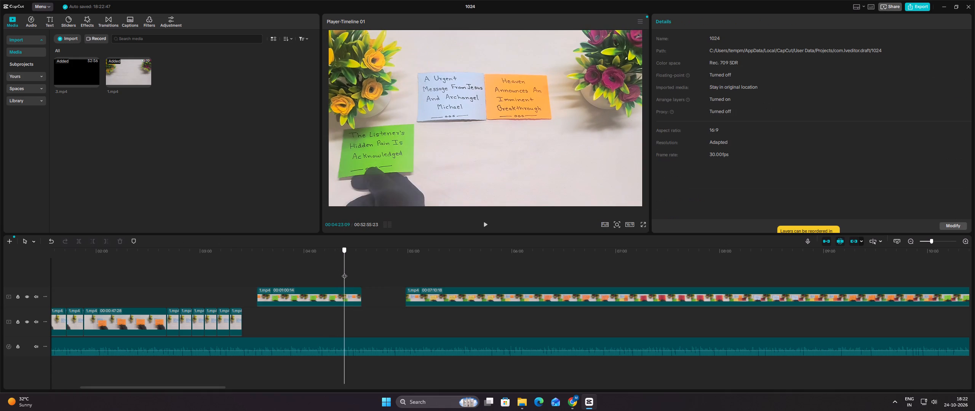
drag(344, 272, 347, 272)
click(342, 289)
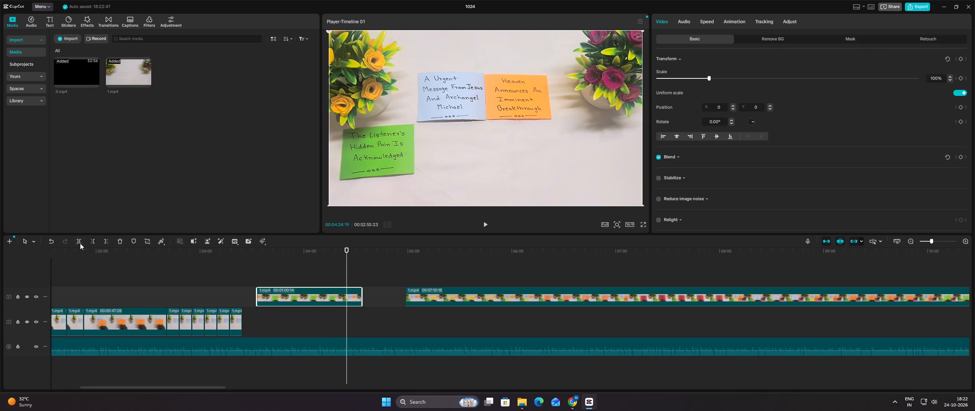
click(80, 243)
Move the long remaining 1.mp4 clip along the upper track to start at about 00:06:13.
drag(418, 291, 545, 289)
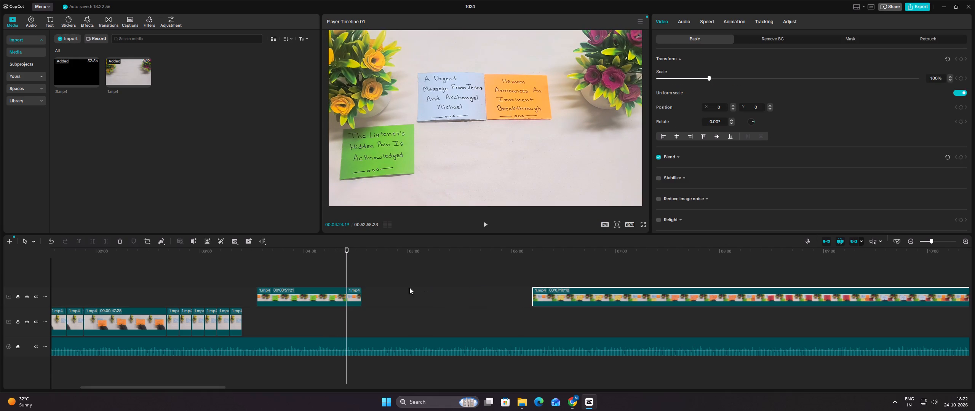
Copy the short three-card segment and paste it three times end to end after the original on the upper track.
click(353, 276)
drag(355, 274, 359, 273)
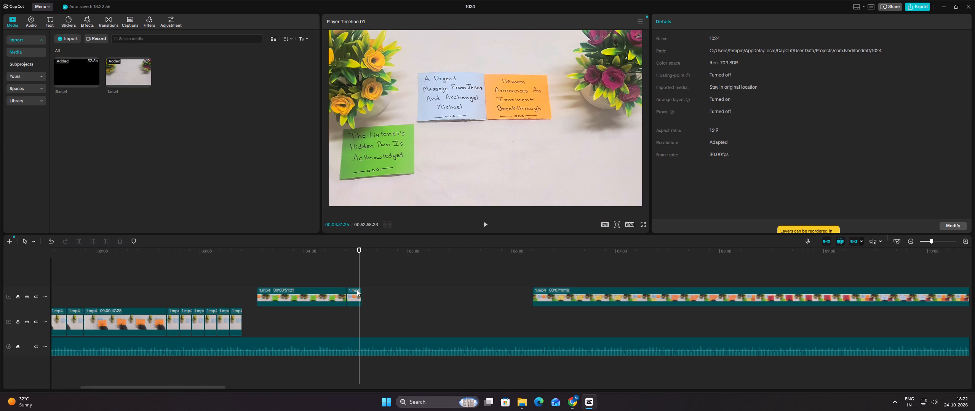
right_click(357, 290)
right_click(356, 290)
click(412, 109)
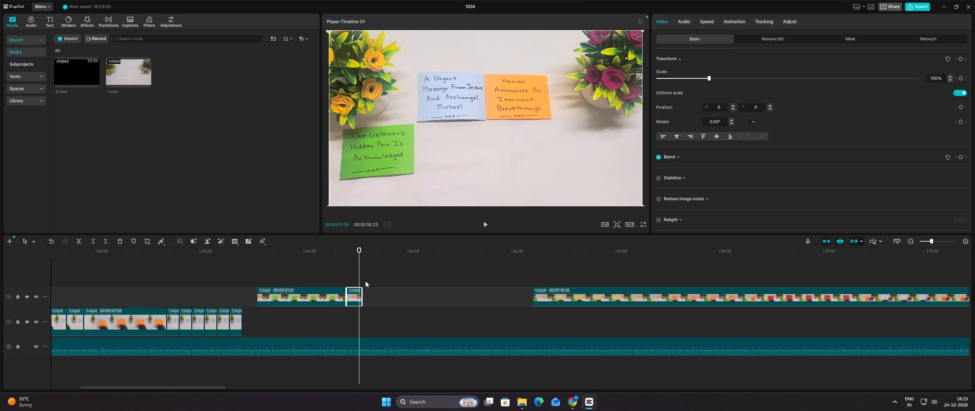
click(364, 281)
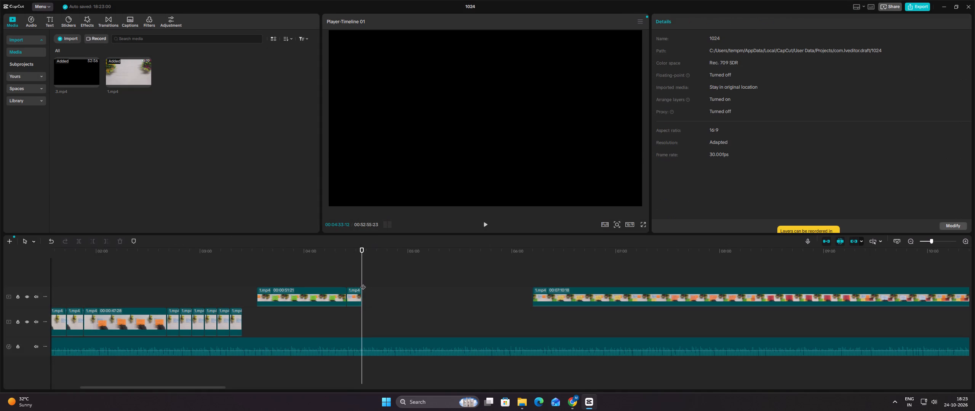
key(ctrl+v)
ctrl+click(378, 274)
key(ctrl+v)
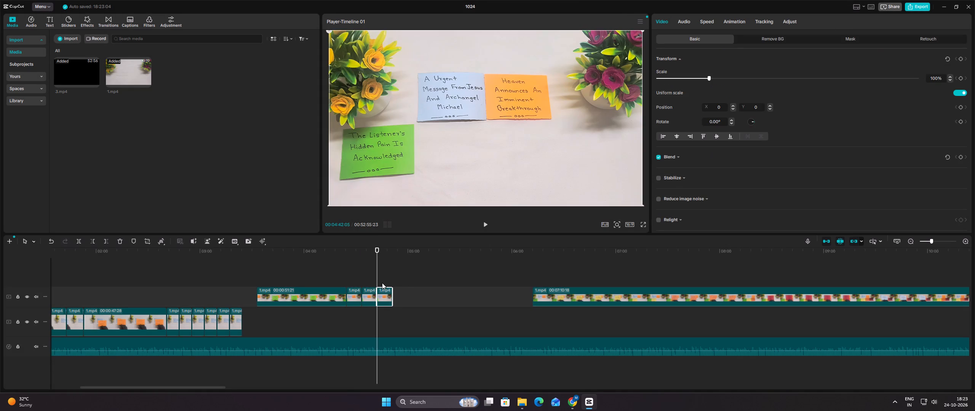
ctrl+click(389, 276)
key(ctrl+v)
ctrl+drag(393, 282, 401, 284)
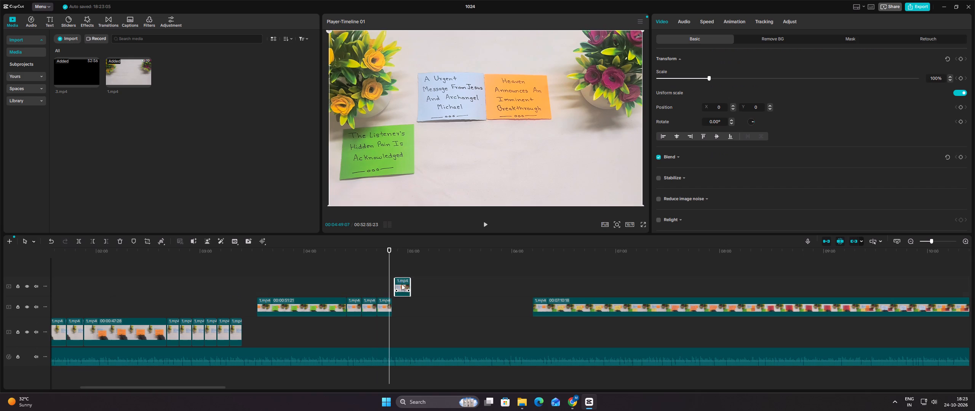
ctrl+drag(401, 284, 396, 302)
Paste two more copies of the three-card segment, at 00:04:59:21 and directly after that copy.
ctrl+click(404, 278)
ctrl+drag(404, 278, 408, 277)
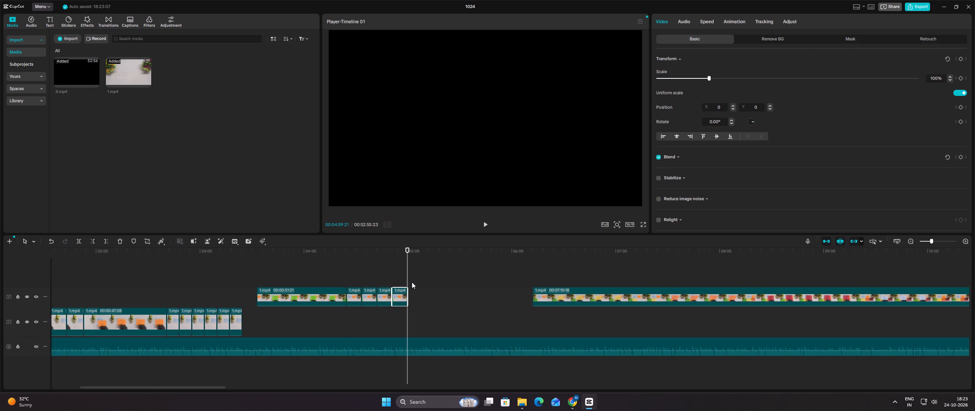
key(ctrl+g)
key(ctrl+v)
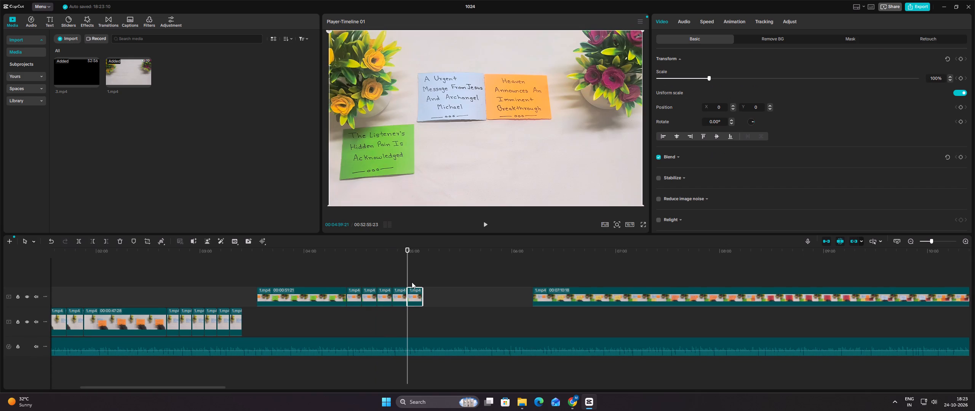
ctrl+click(422, 273)
key(ctrl+v)
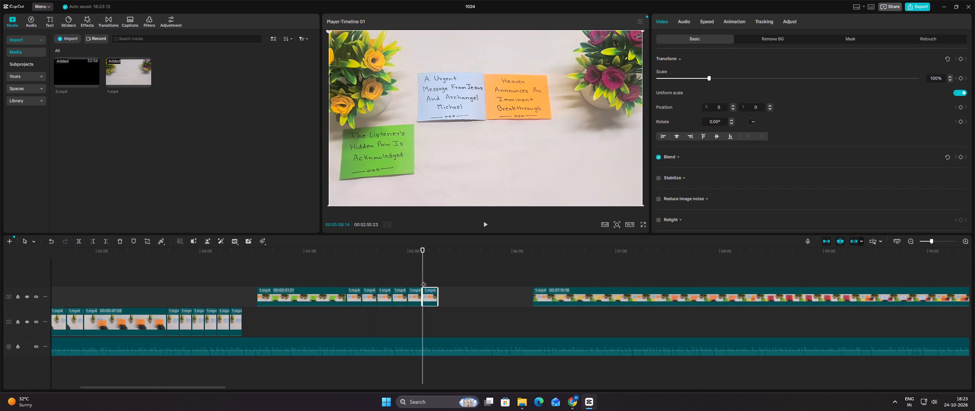
Move the green-card part and all its short copies onto the main track, directly after the last clip.
drag(452, 287, 311, 300)
drag(305, 291, 290, 316)
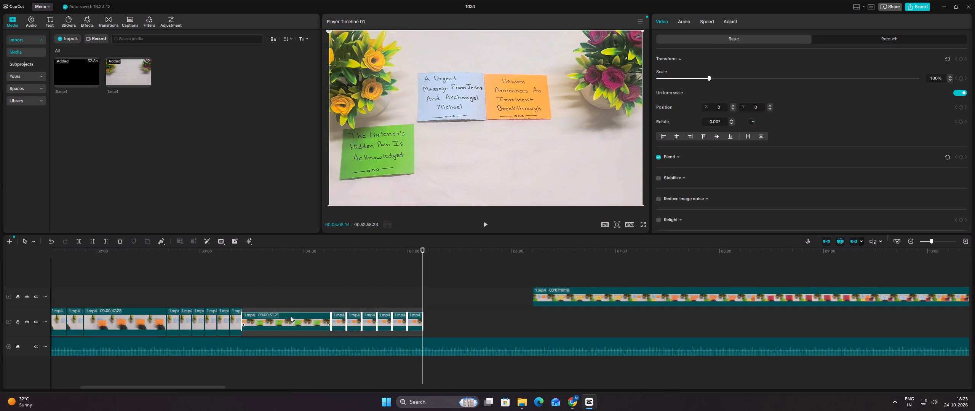
click(334, 285)
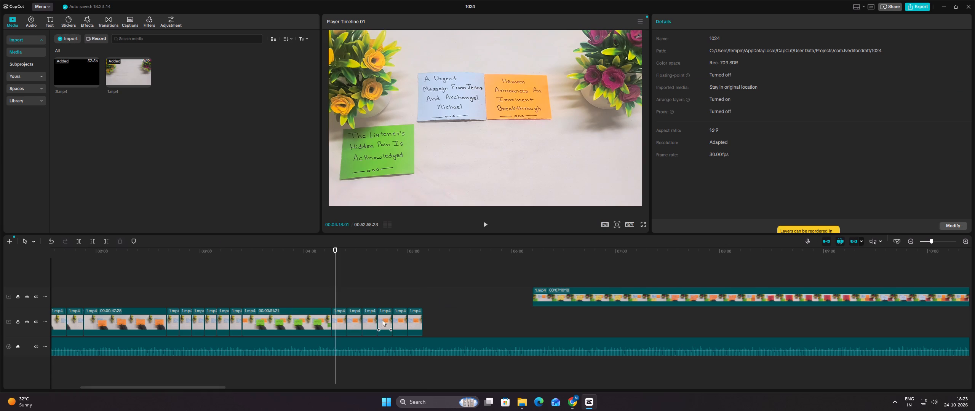
Move the long remaining 1.mp4 clip along the upper track to start at about 00:07:30.
click(419, 289)
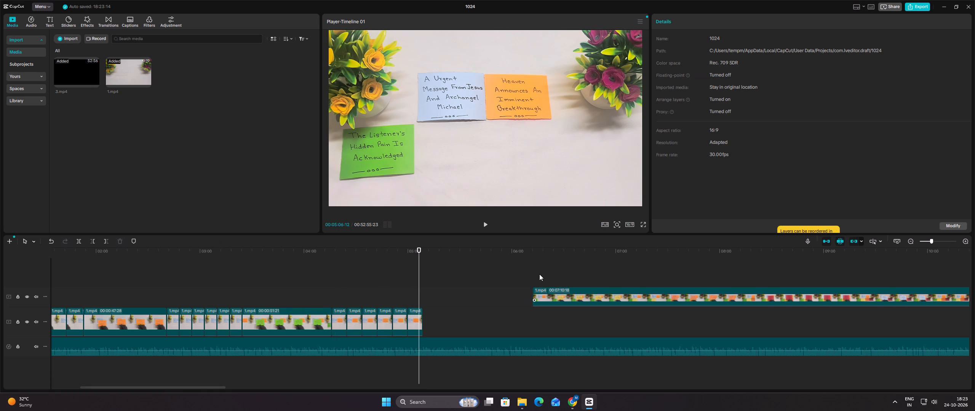
drag(583, 295, 719, 288)
click(669, 272)
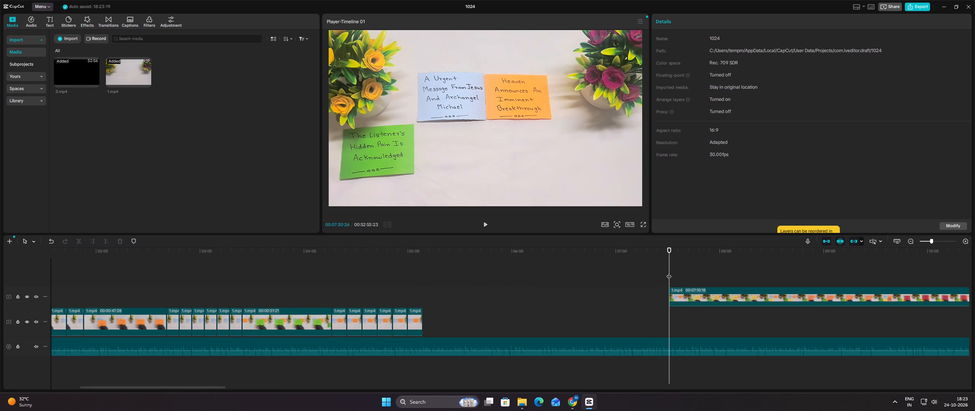
Split the long upper-track clip at about 00:08:35, where the yellow card lies still, and move its first part back to about 00:05:44.
drag(669, 272, 774, 279)
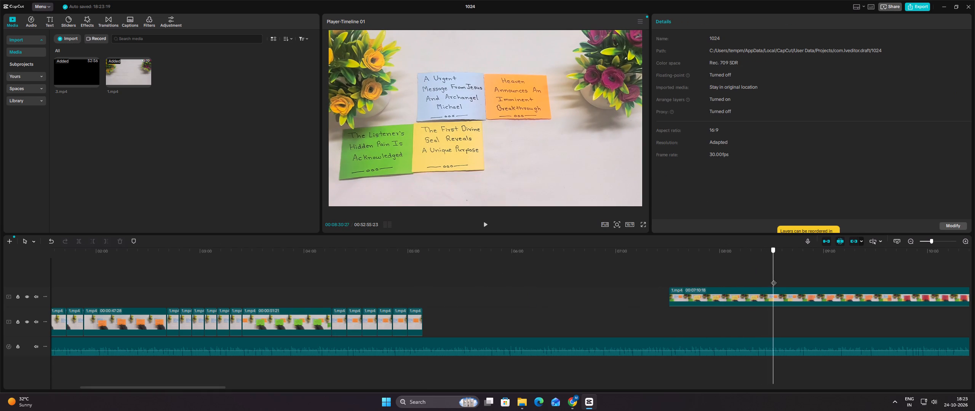
drag(774, 279, 781, 279)
click(771, 295)
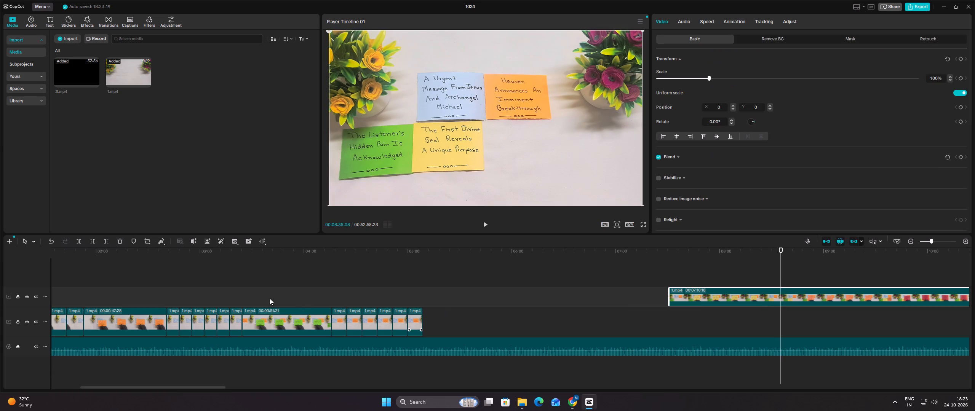
click(80, 244)
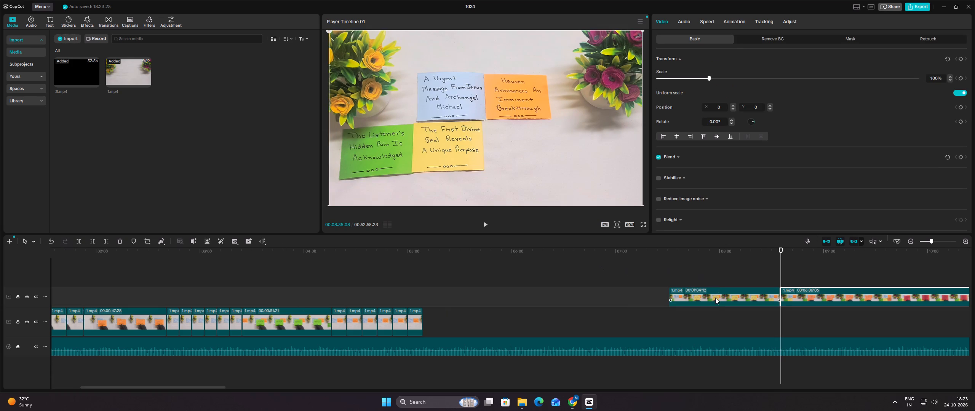
drag(715, 298, 530, 296)
Split the yellow-card part at about 00:06:35, where the hand has left and all four cards lie still.
click(520, 277)
drag(519, 275, 558, 271)
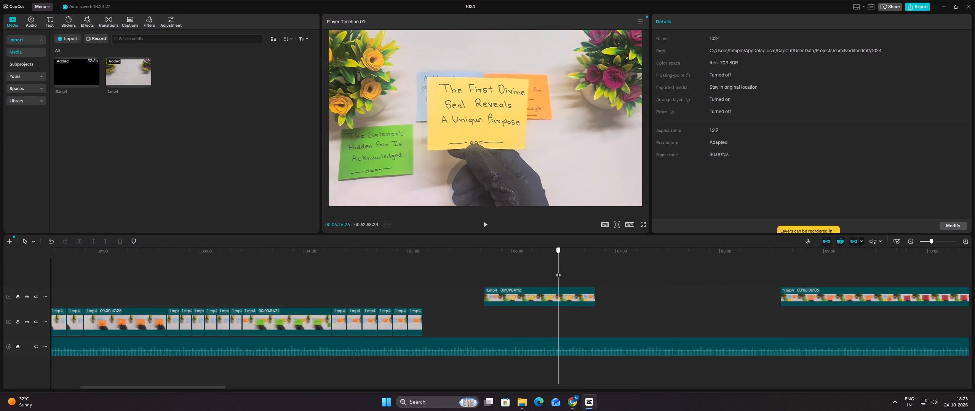
drag(558, 271, 574, 270)
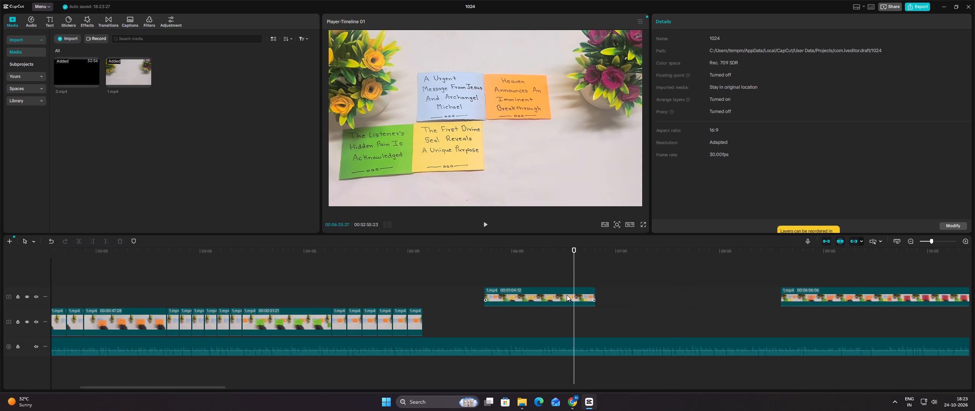
click(567, 295)
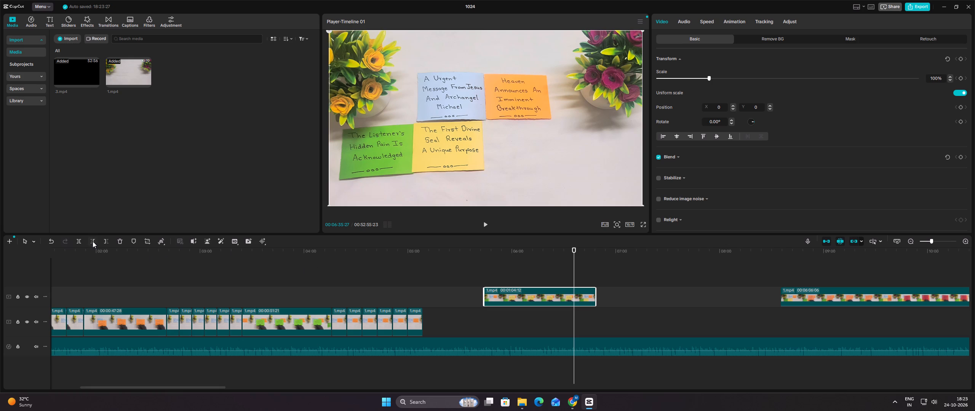
click(82, 241)
Copy the short four-card segment and paste it three times end to end after the original on the upper track.
drag(576, 271, 596, 271)
right_click(578, 290)
click(610, 113)
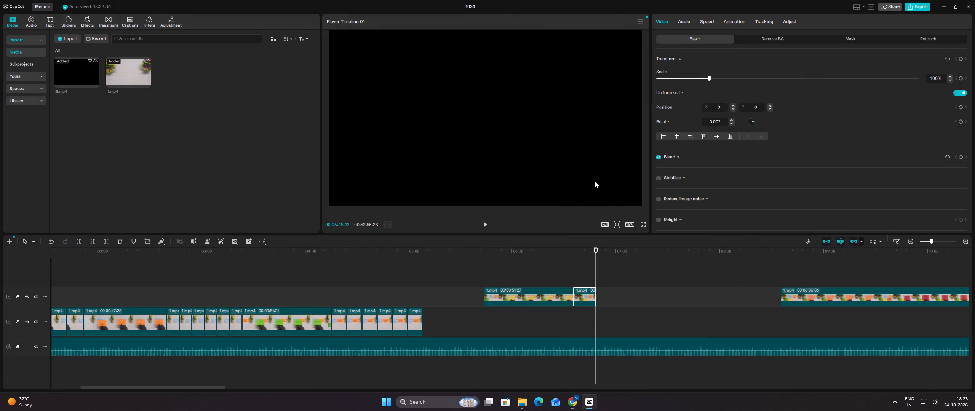
key(ctrl+v)
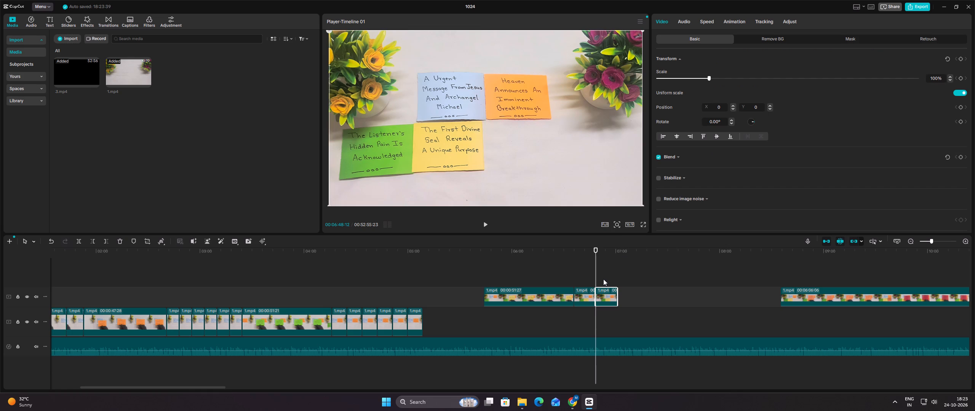
ctrl+click(612, 276)
ctrl+drag(612, 274, 619, 274)
key(ctrl+v)
ctrl+click(628, 274)
ctrl+drag(628, 274, 645, 275)
ctrl+drag(645, 275, 640, 276)
key(ctrl+v)
Paste two more copies of the four-card segment end to end after the last copy.
ctrl+click(657, 273)
ctrl+drag(657, 273, 662, 273)
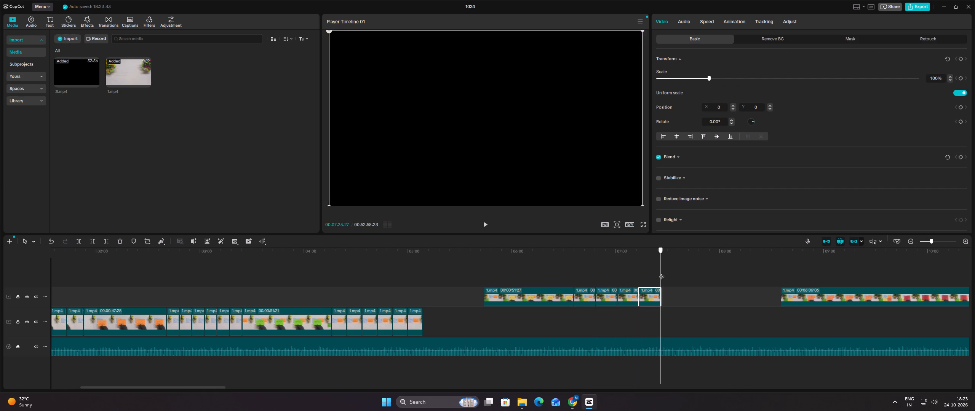
ctrl+drag(662, 273, 662, 273)
key(ctrl+v)
ctrl+click(674, 268)
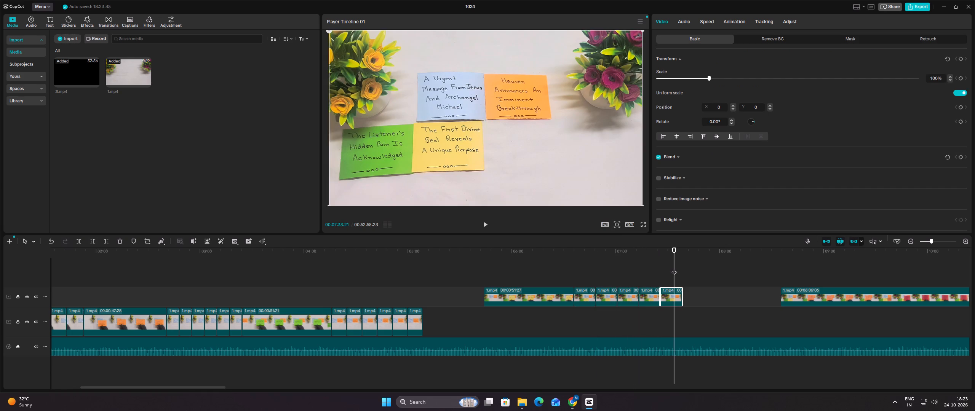
ctrl+drag(674, 268, 683, 267)
key(ctrl+v)
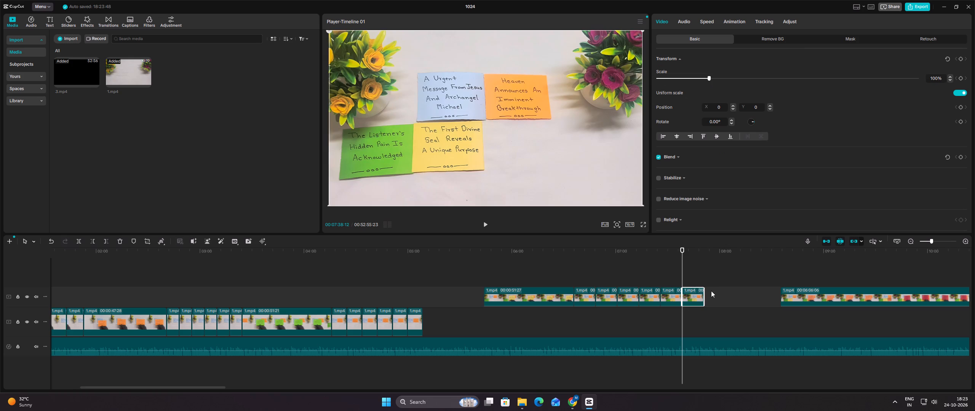
Move the yellow-card part and all its short copies onto the main track, directly after the last clip.
ctrl+drag(711, 291, 515, 303)
ctrl+drag(513, 298, 460, 328)
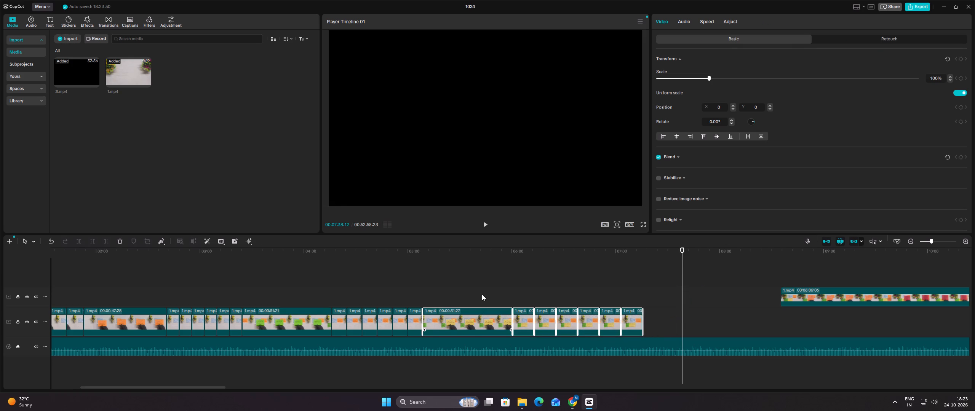
ctrl+click(482, 294)
Delete the last four-card copy at the end of the main track.
ctrl+scroll(482, 294, up, 1)
ctrl+scroll(482, 294, down, 5)
ctrl+scroll(482, 294, up, 1)
ctrl+scroll(482, 294, down, 5)
ctrl+scroll(482, 294, up, 1)
ctrl+scroll(482, 294, down, 5)
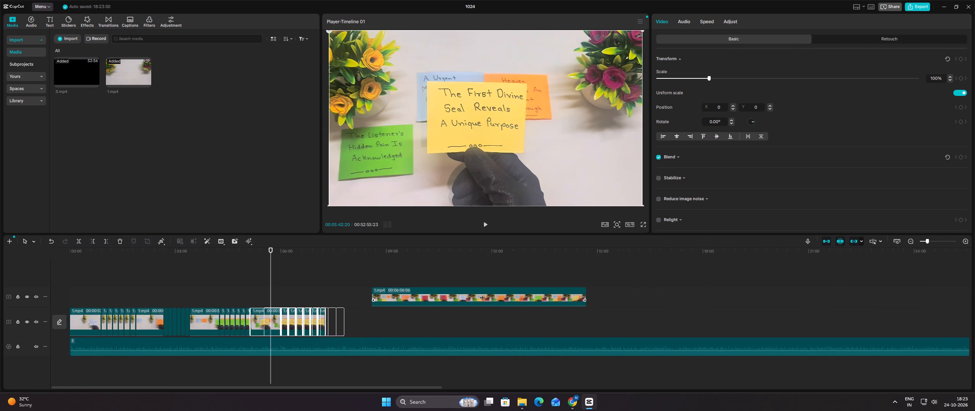
ctrl+scroll(449, 317, down, 6)
ctrl+scroll(449, 317, up, 1)
ctrl+scroll(449, 317, down, 6)
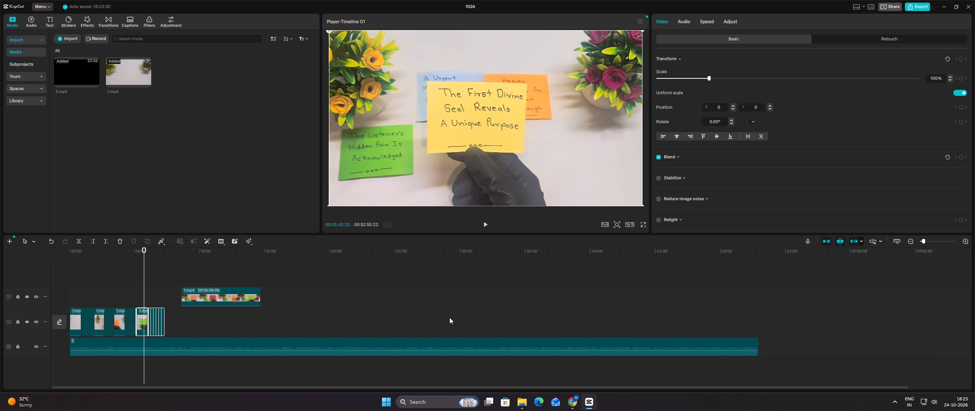
ctrl+scroll(184, 279, up, 2)
ctrl+scroll(184, 279, down, 2)
ctrl+scroll(184, 279, up, 4)
ctrl+scroll(184, 279, down, 1)
ctrl+scroll(184, 279, up, 3)
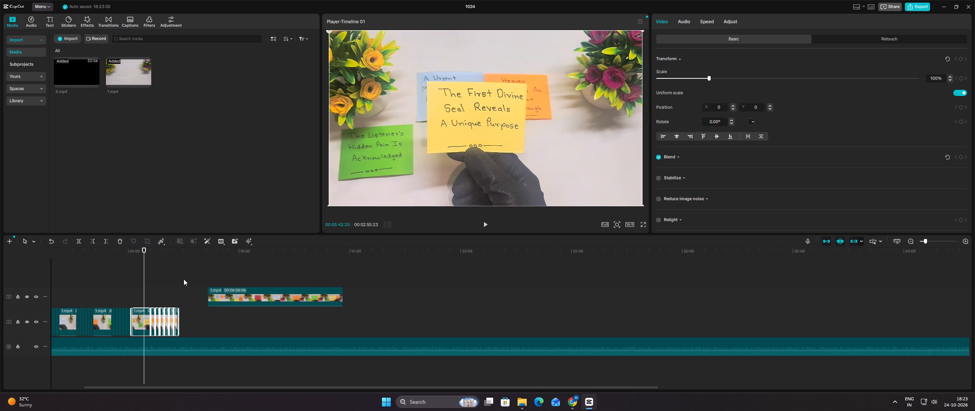
ctrl+scroll(184, 279, up, 3)
ctrl+scroll(184, 279, down, 1)
ctrl+scroll(184, 279, up, 2)
click(192, 309)
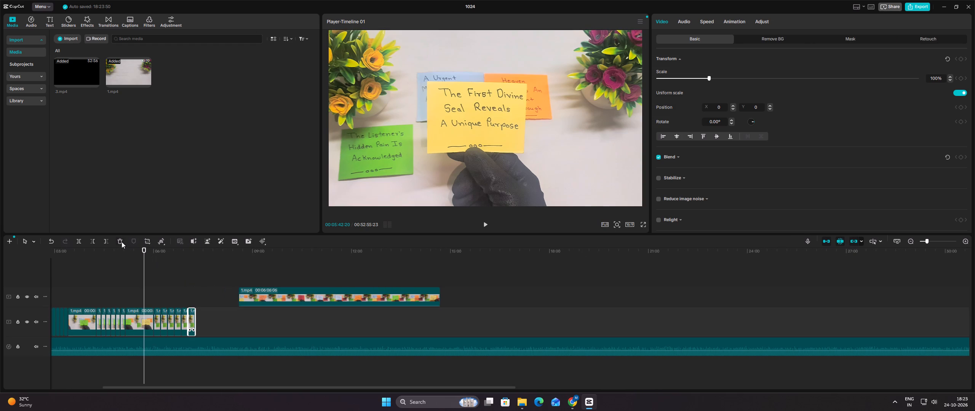
click(119, 241)
Split the long upper-track clip at about 00:09:37, with five cards lying still, and move its first part back to about 00:07:50.
click(178, 271)
ctrl+scroll(258, 289, up, 2)
ctrl+scroll(258, 289, down, 1)
ctrl+scroll(258, 289, up, 5)
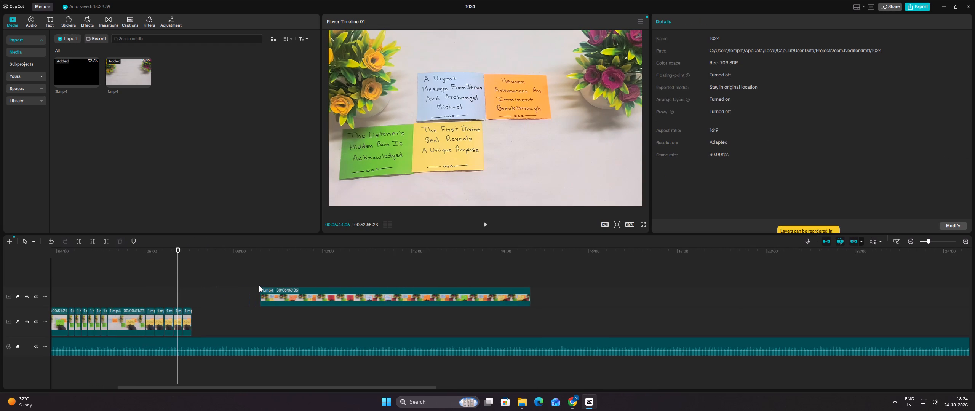
ctrl+scroll(259, 285, up, 2)
click(287, 273)
drag(287, 273, 337, 276)
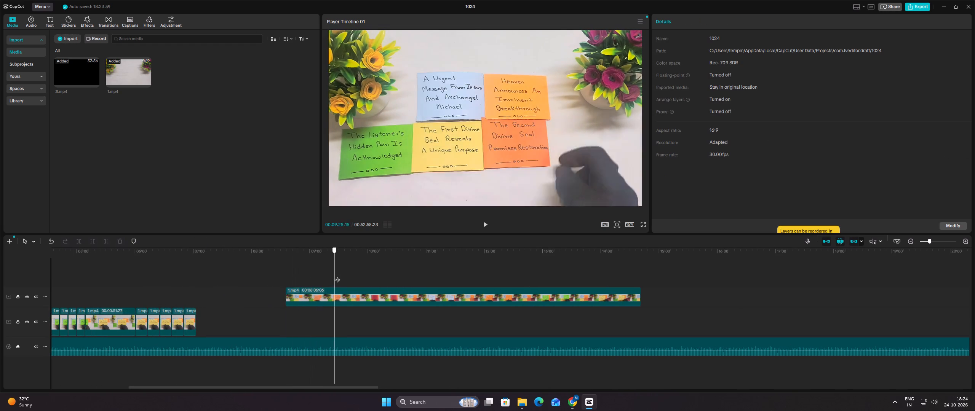
drag(337, 276, 346, 276)
click(342, 295)
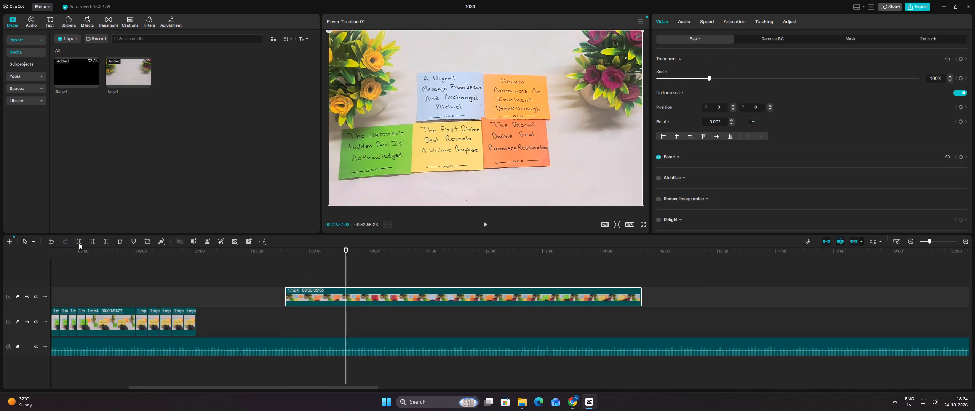
click(79, 243)
drag(330, 297, 286, 296)
Split the Second Divine Seal card part at about 00:08:41, where the hand has left the five cards.
click(286, 281)
drag(286, 281, 291, 279)
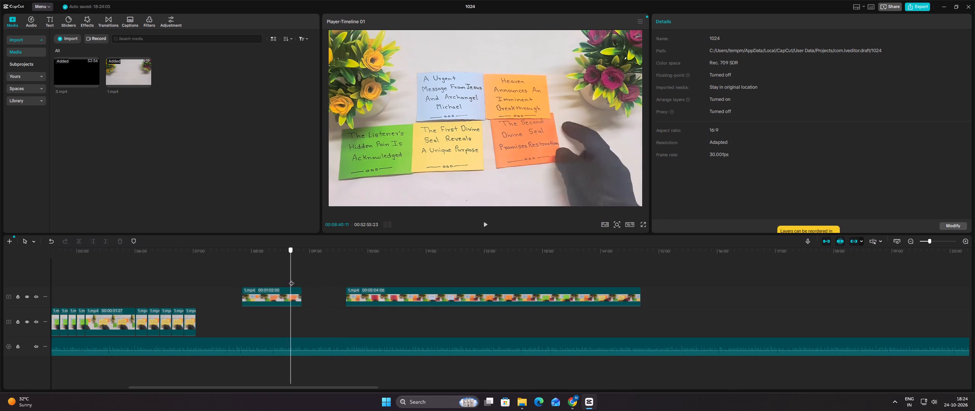
drag(291, 279, 292, 279)
click(285, 293)
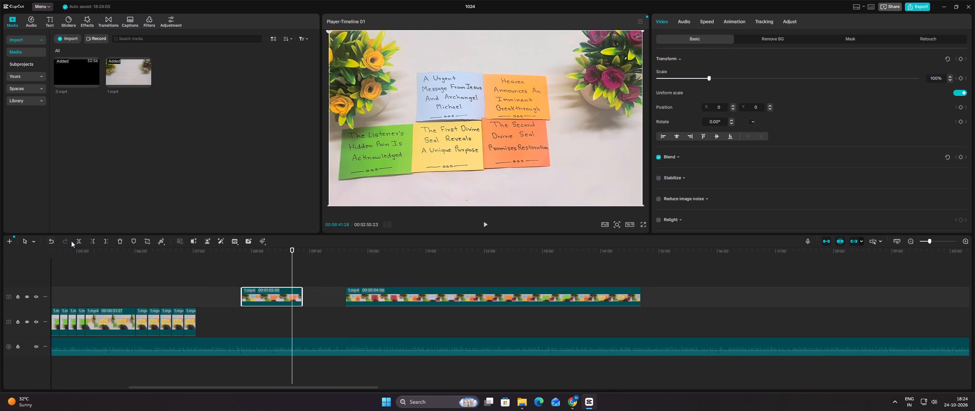
click(78, 241)
Copy the short five-card segment and paste it four times end to end after the original on the upper track.
drag(294, 273, 289, 274)
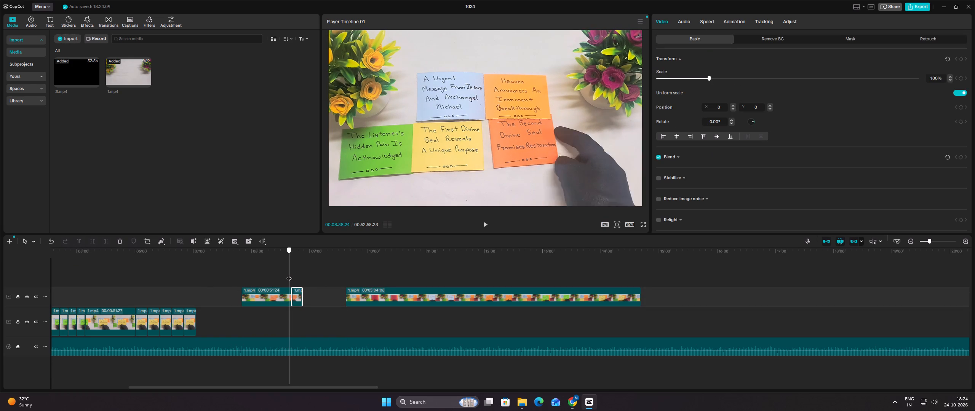
drag(289, 274, 299, 274)
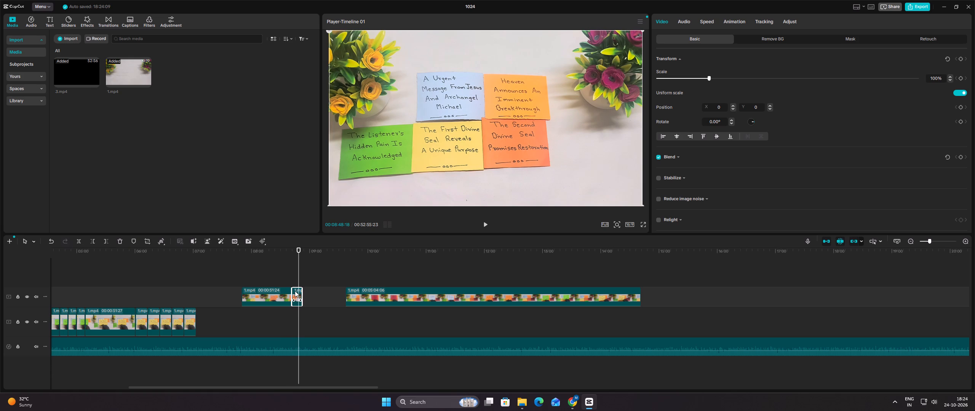
click(292, 279)
drag(292, 276, 299, 275)
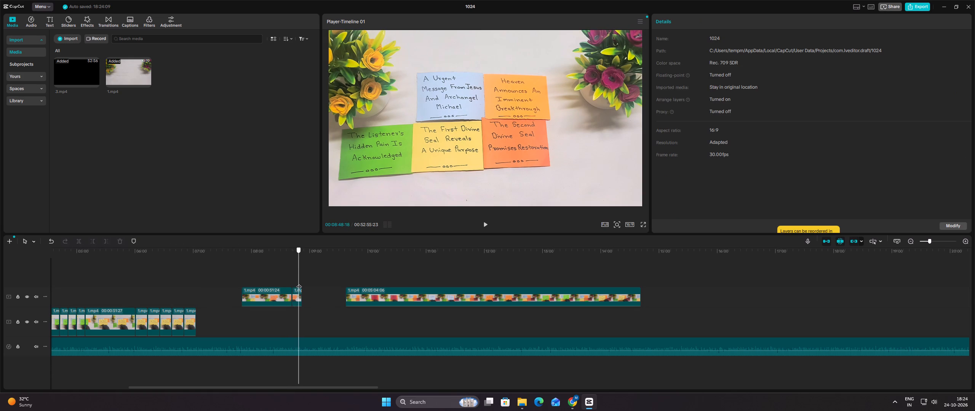
right_click(298, 288)
ctrl+click(342, 113)
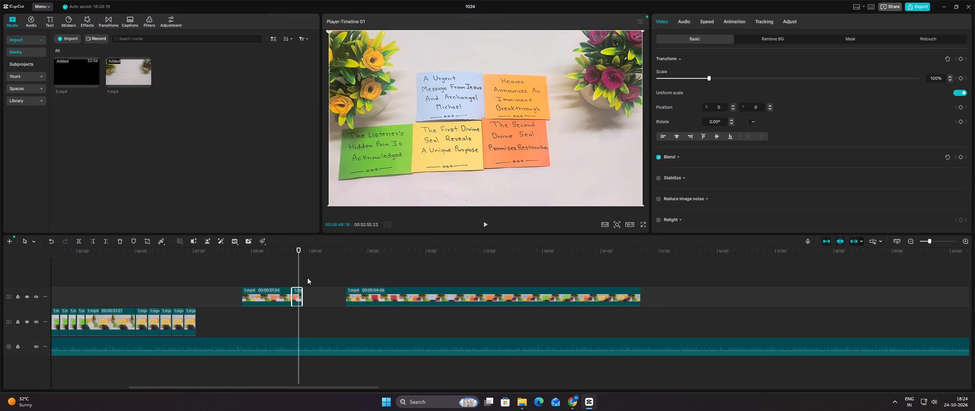
ctrl+click(305, 278)
ctrl+click(305, 278)
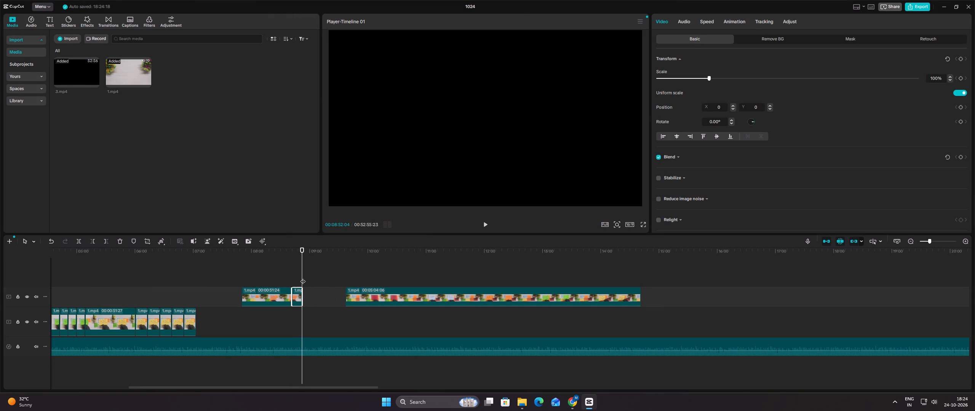
key(ctrl+v)
ctrl+click(313, 277)
key(ctrl+v)
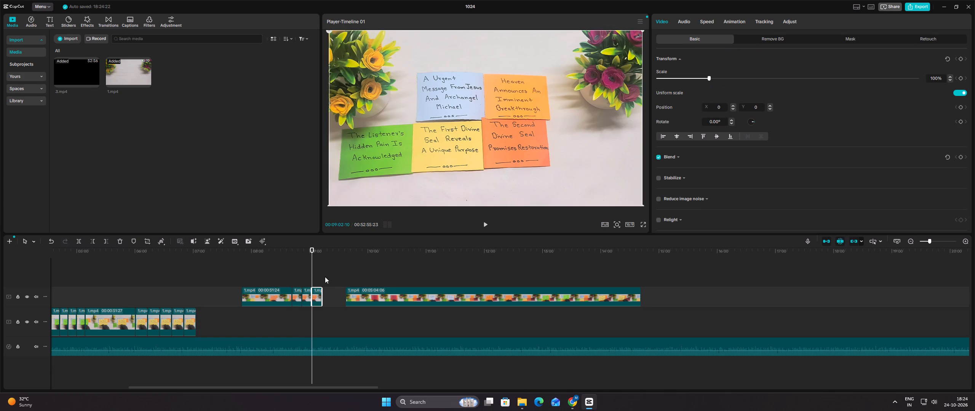
ctrl+click(322, 276)
key(ctrl+v)
ctrl+click(331, 277)
key(ctrl+v)
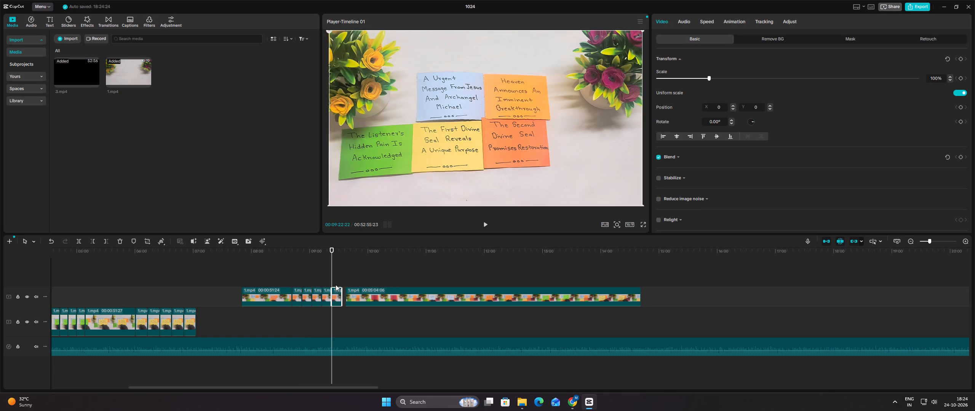
Move the long remaining clip to start at about 00:10:33 and paste a fifth five-card copy after the last one.
ctrl+drag(356, 293, 411, 290)
ctrl+click(339, 278)
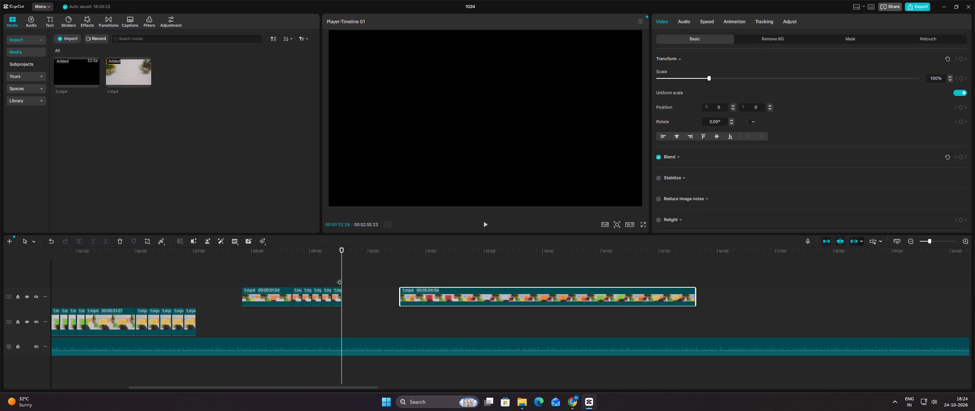
key(ctrl+v)
Move the Second Divine Seal card part and all its short copies onto the main track, directly after the last clip.
ctrl+drag(364, 294, 275, 295)
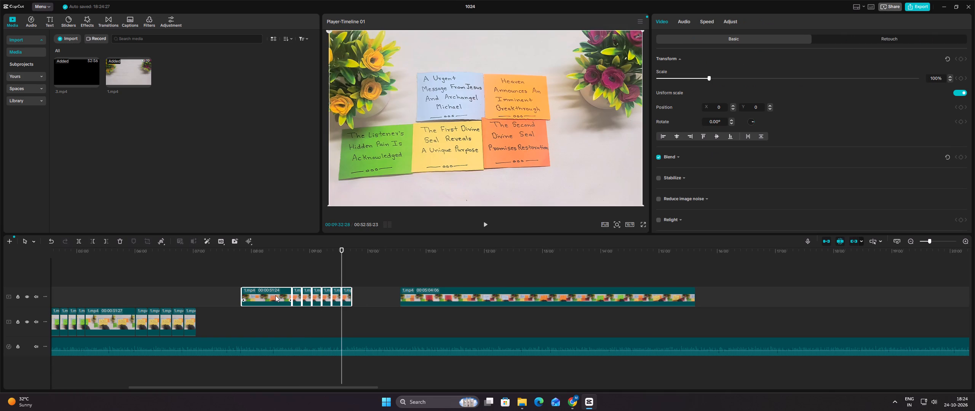
ctrl+drag(275, 295, 260, 319)
ctrl+click(281, 295)
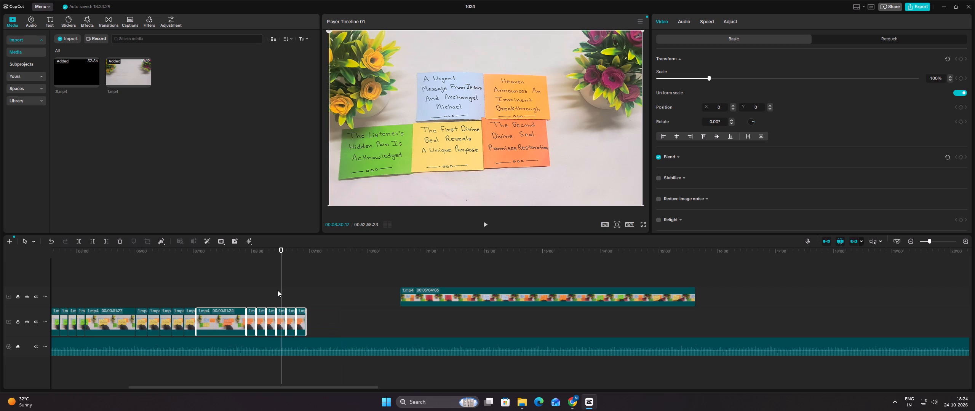
ctrl+click(278, 290)
ctrl+click(302, 287)
click(302, 287)
click(291, 292)
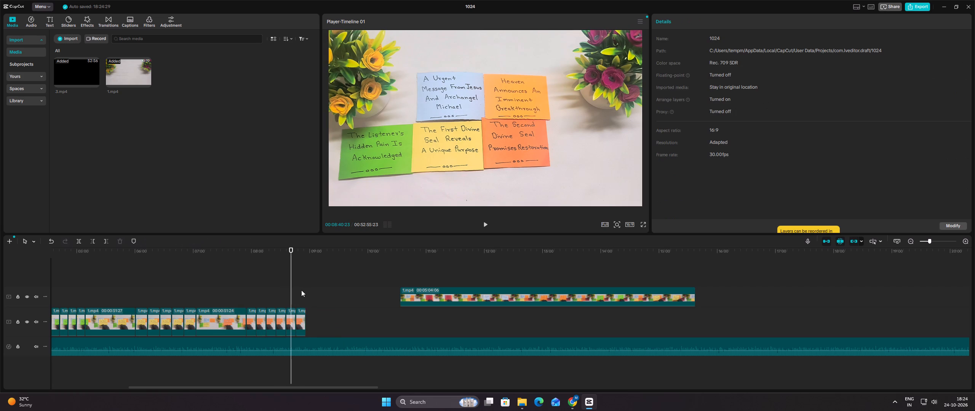
Move the long remaining clip to start at about 00:11:54 and split it at about 00:12:57, before the Faith Becomes card appears.
drag(419, 293, 498, 290)
click(477, 271)
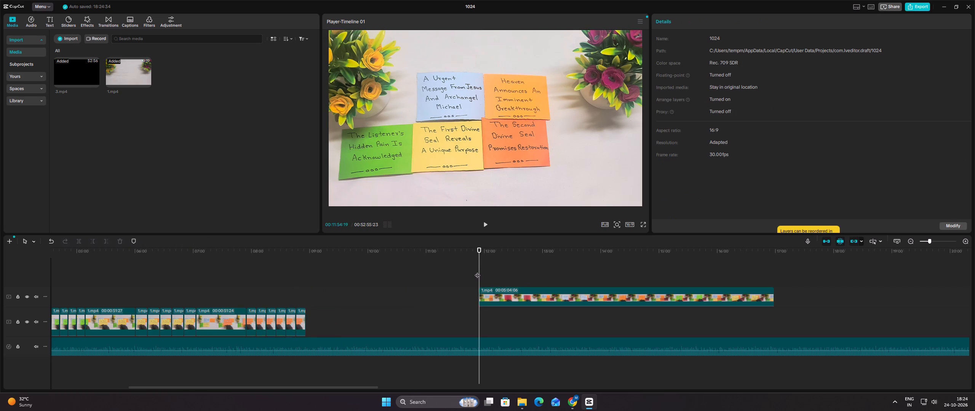
drag(477, 271, 539, 283)
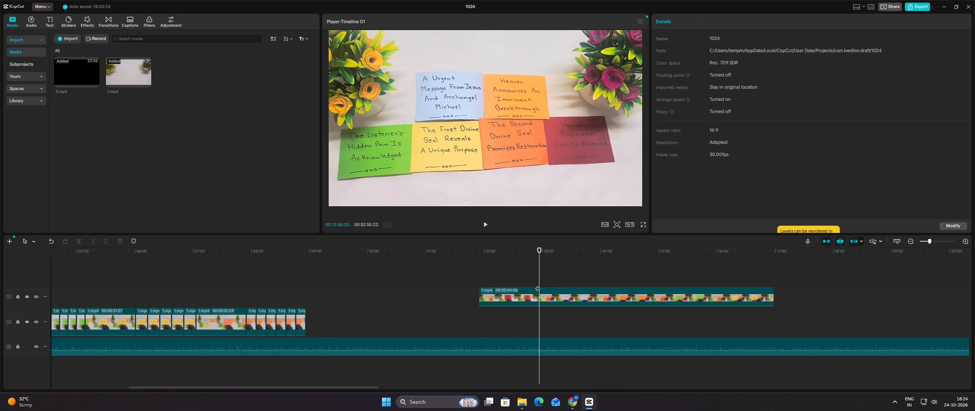
click(526, 307)
double_click(538, 279)
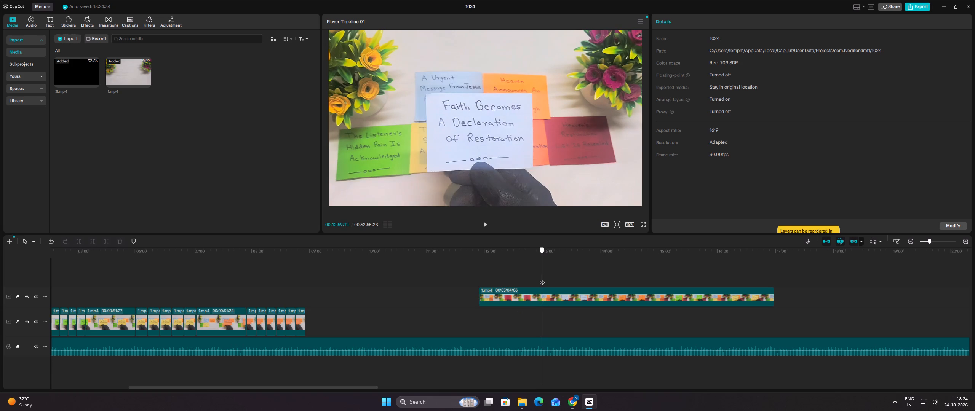
click(535, 292)
click(80, 244)
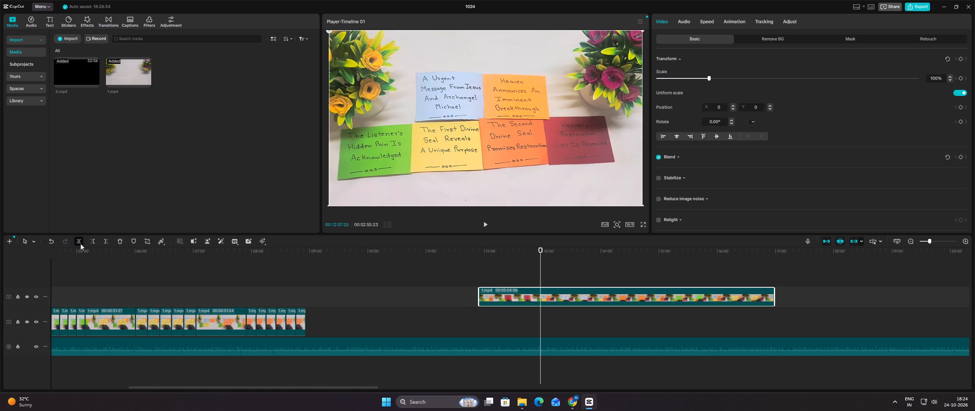
Move the Heaven's Restoration card part to start at about 00:09:38 and split it at about 00:10:36, where the hand has left the six cards.
drag(496, 292, 364, 288)
click(378, 278)
drag(380, 277, 390, 275)
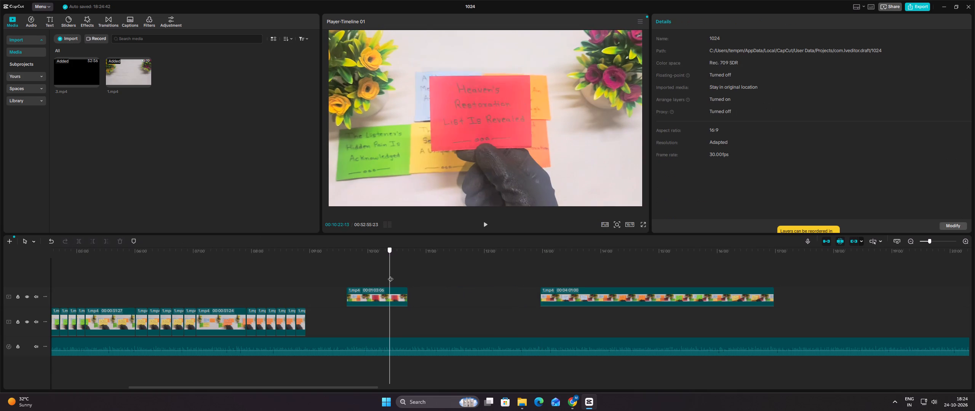
drag(390, 275, 402, 274)
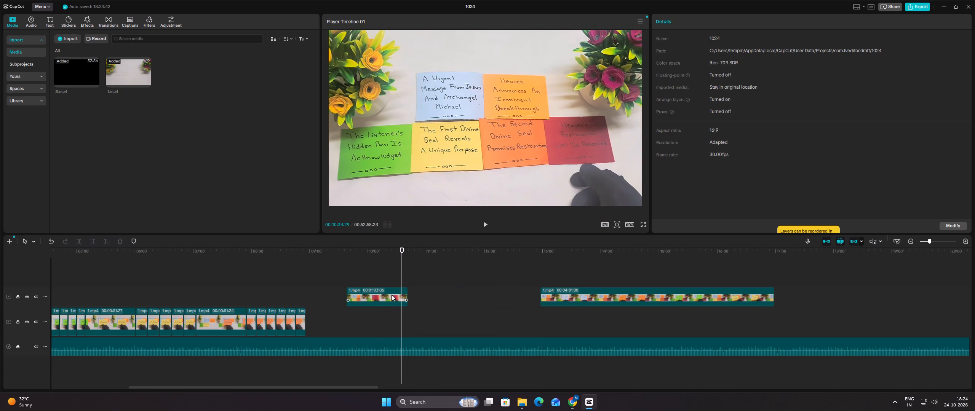
click(402, 272)
click(389, 293)
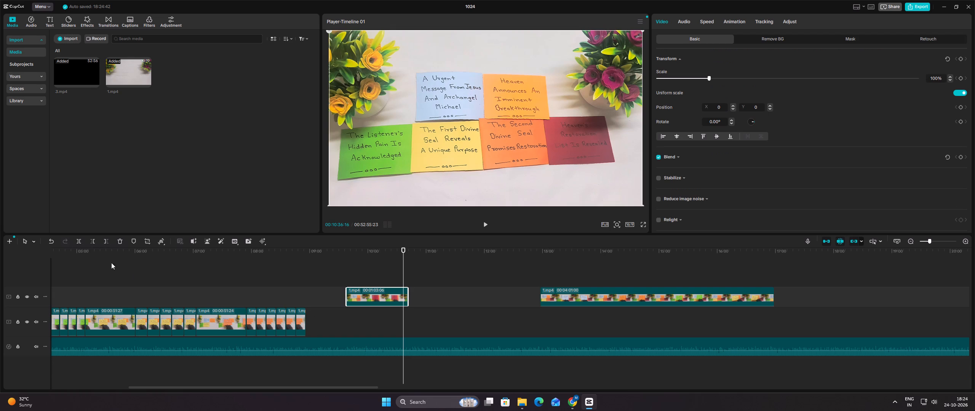
click(80, 244)
Copy the short six-card segment and paste it six times end to end after the original on the upper track.
right_click(406, 293)
right_click(406, 293)
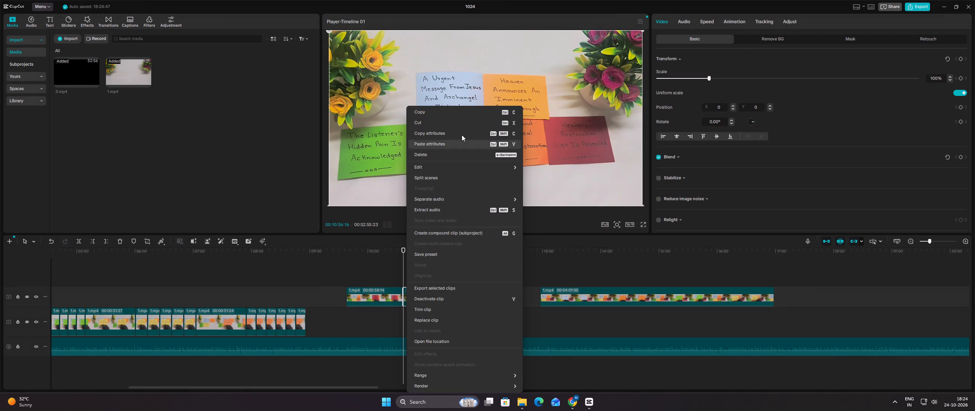
ctrl+click(458, 110)
ctrl+click(408, 279)
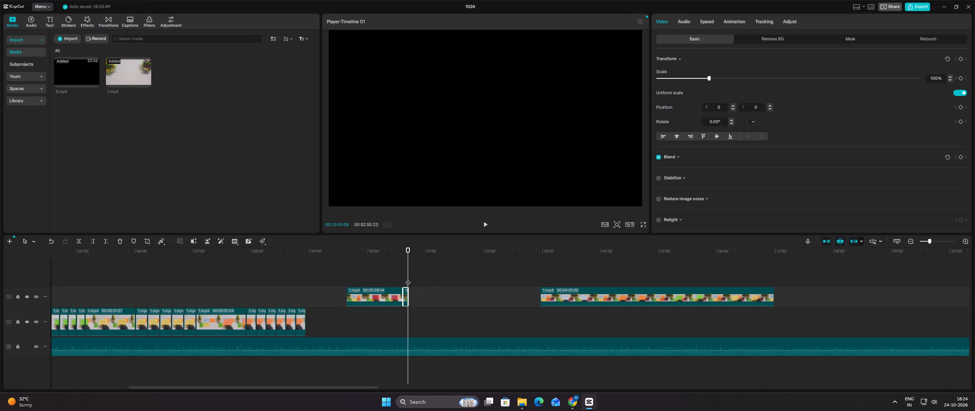
key(ctrl+v)
ctrl+click(414, 270)
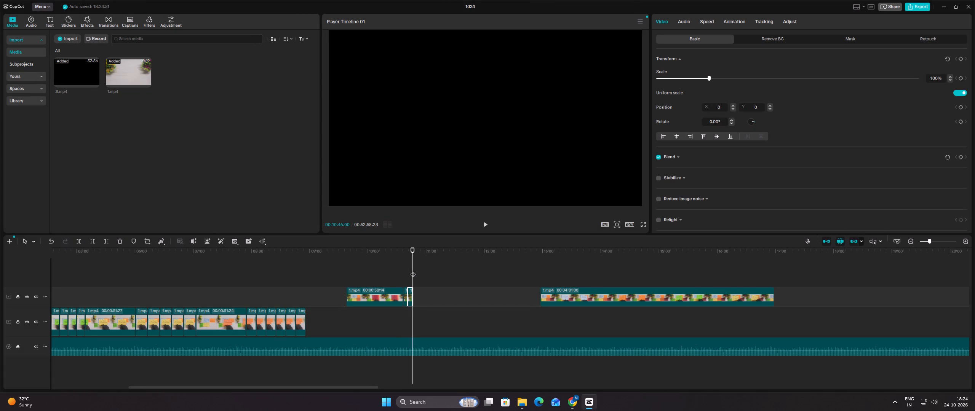
key(ctrl+v)
ctrl+click(416, 278)
key(ctrl+v)
ctrl+click(421, 272)
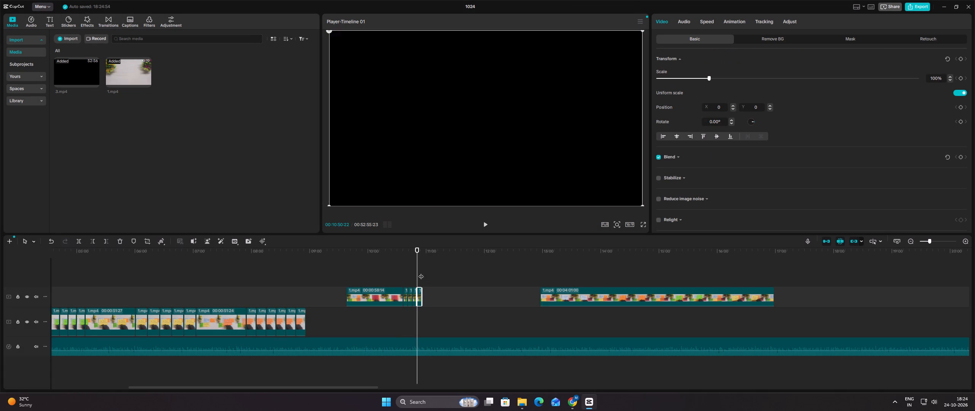
key(ctrl+v)
ctrl+click(425, 276)
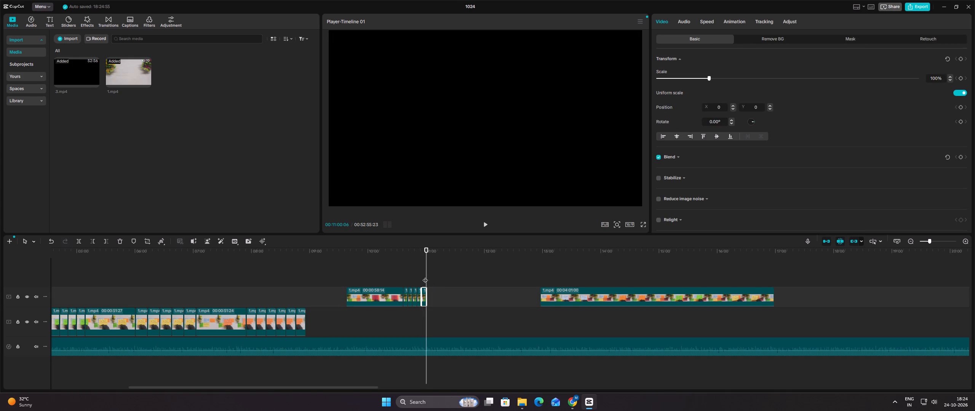
key(ctrl+v)
ctrl+click(430, 275)
key(ctrl+v)
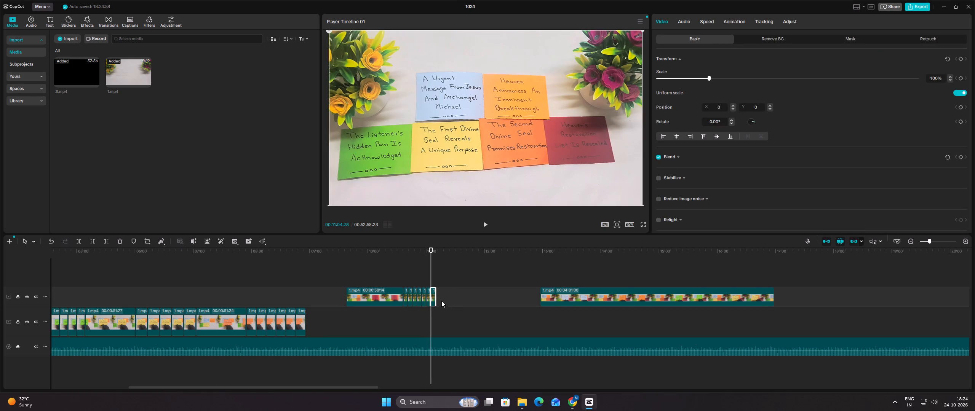
Move the Heaven's Restoration card part and all its short copies onto the main track, directly after the last clip.
drag(450, 289, 376, 295)
drag(376, 295, 355, 317)
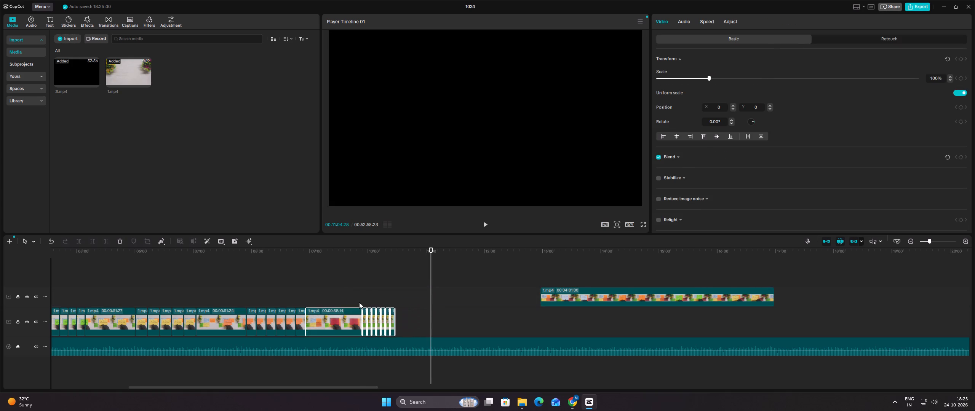
click(359, 302)
Split the long remaining clip at about 00:13:51, before the Third Divine Seal card appears.
click(541, 279)
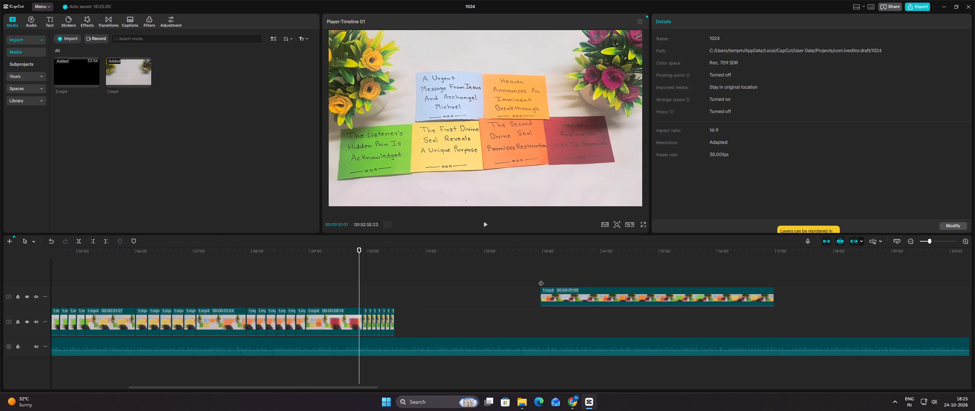
drag(542, 277, 597, 281)
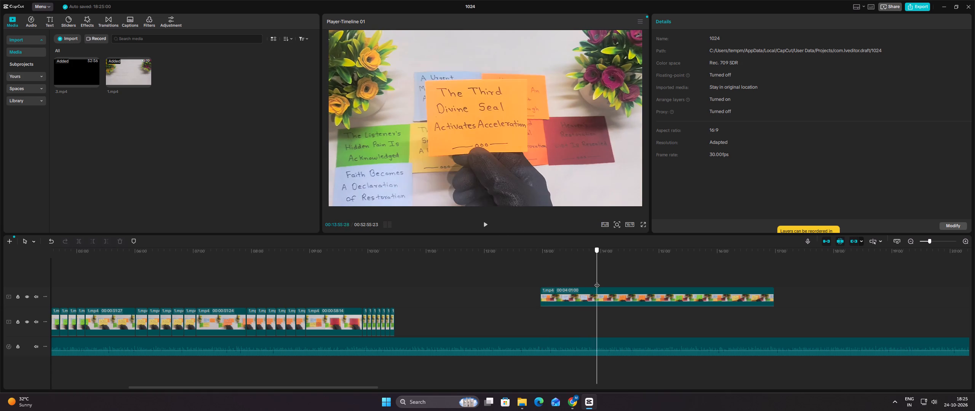
drag(597, 281, 593, 282)
click(585, 294)
click(80, 238)
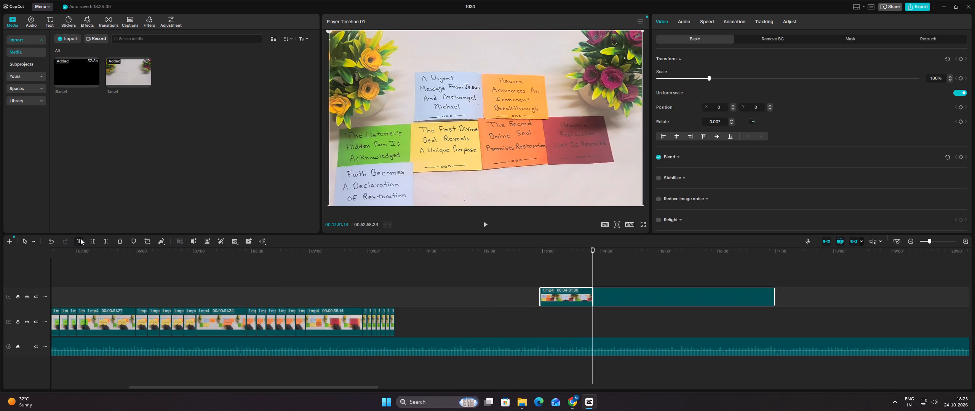
Move the Faith Becomes card part to start at about 00:11:08 and split it at about 00:11:49, where the hand has left the seven cards.
drag(557, 293, 450, 296)
click(459, 274)
drag(459, 274, 468, 274)
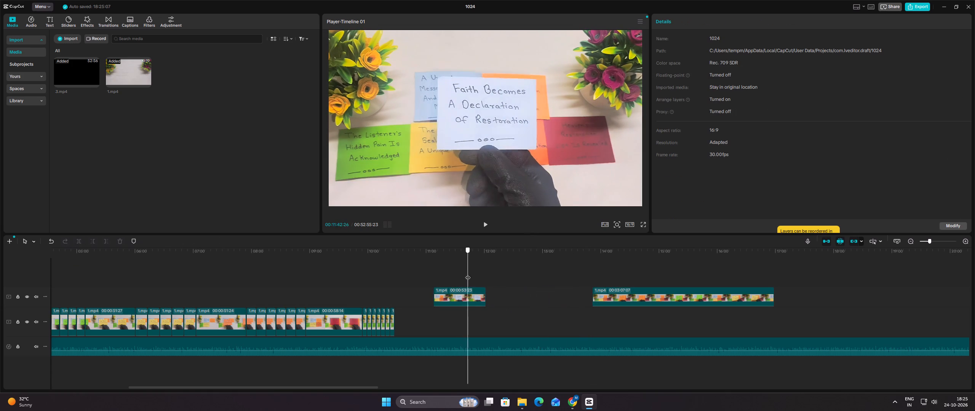
drag(468, 274, 474, 276)
click(472, 298)
click(75, 241)
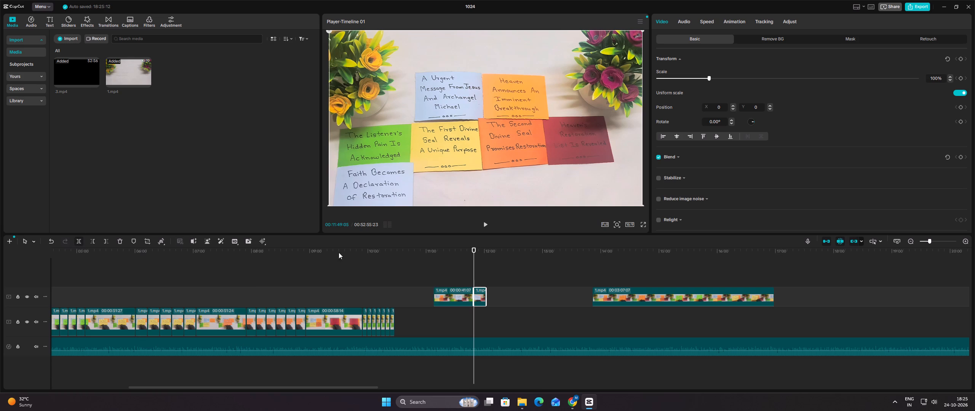
Split the short seven-card segment once more at about 00:11:52.
double_click(479, 274)
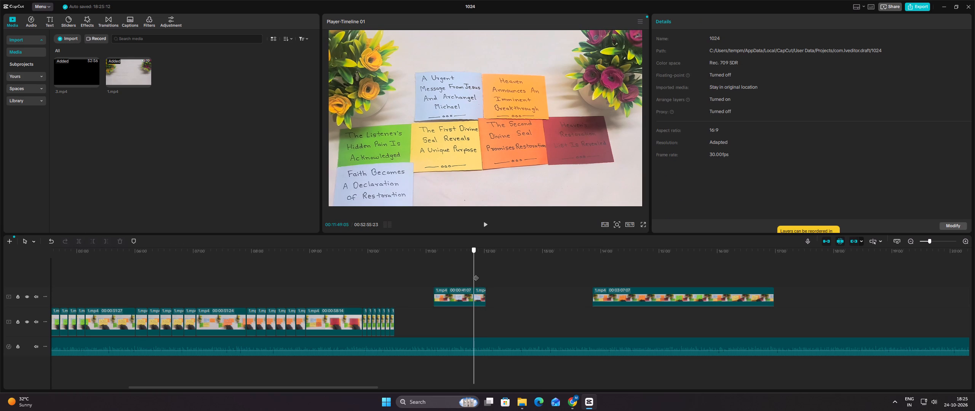
click(478, 291)
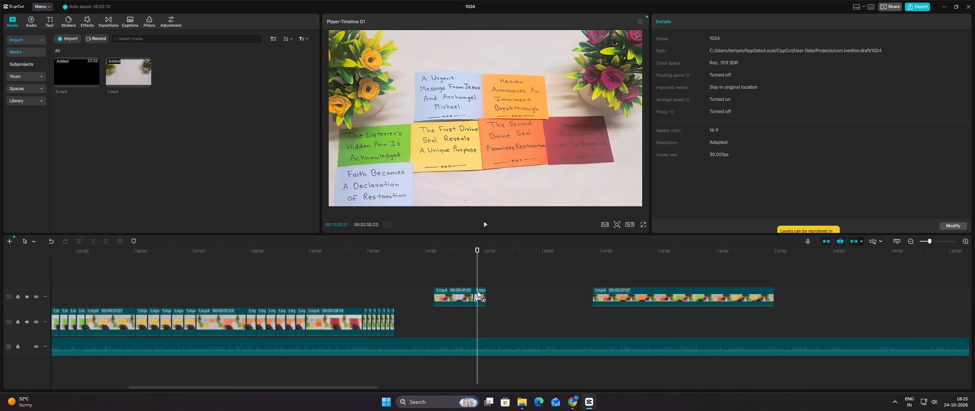
click(82, 242)
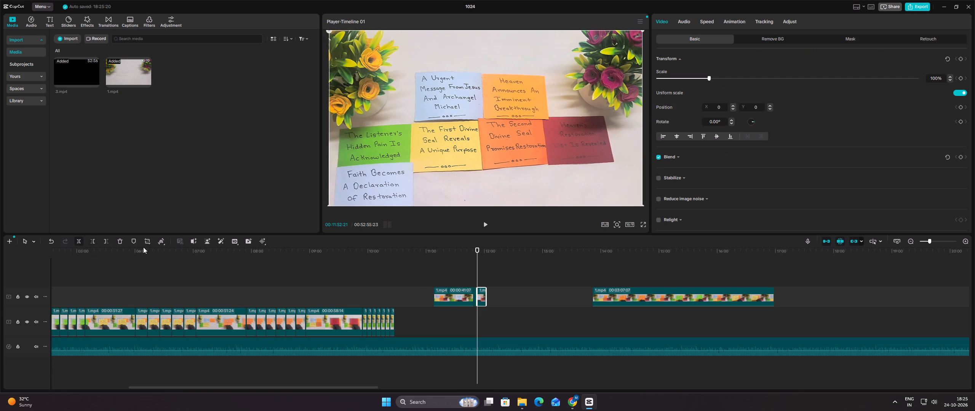
Copy the last seven-card segment and paste it six times end to end after the original on the upper track.
right_click(482, 298)
right_click(482, 298)
right_click(482, 298)
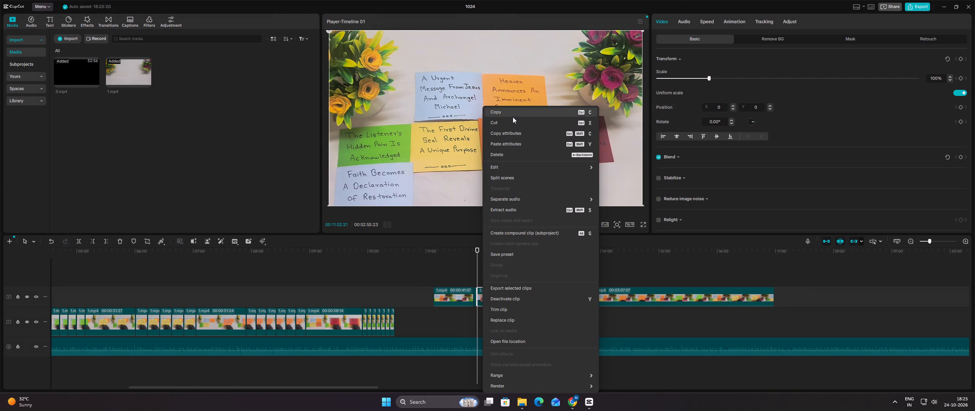
click(512, 116)
double_click(483, 273)
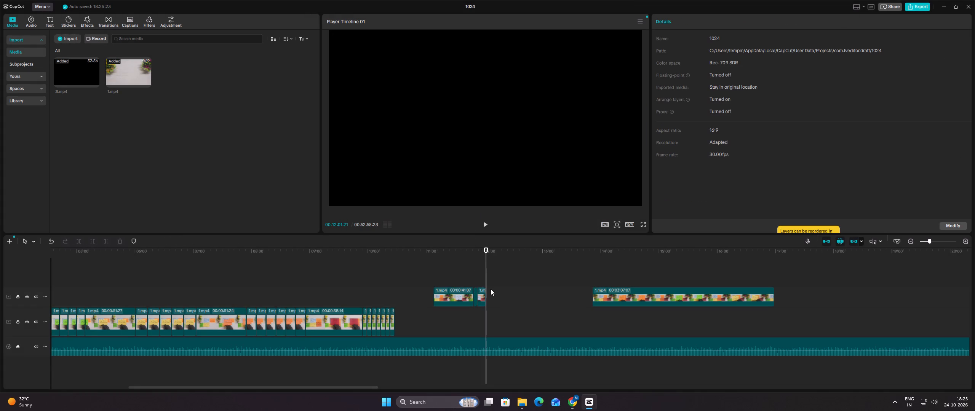
key(ctrl+v)
ctrl+click(495, 276)
key(ctrl+v)
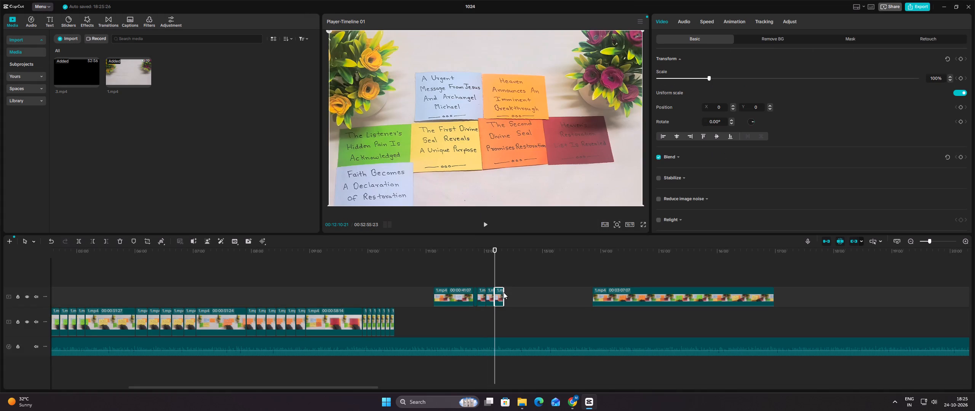
ctrl+click(503, 278)
key(ctrl+v)
ctrl+click(511, 273)
key(ctrl+v)
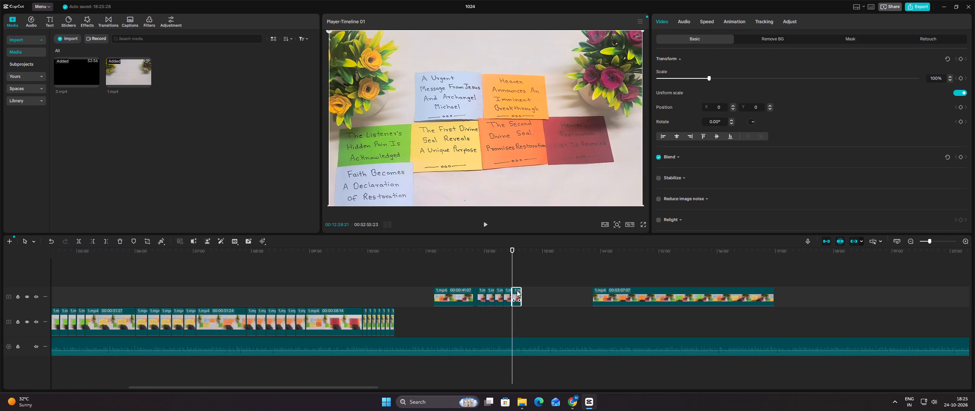
ctrl+click(519, 273)
key(ctrl+v)
ctrl+click(528, 273)
key(ctrl+v)
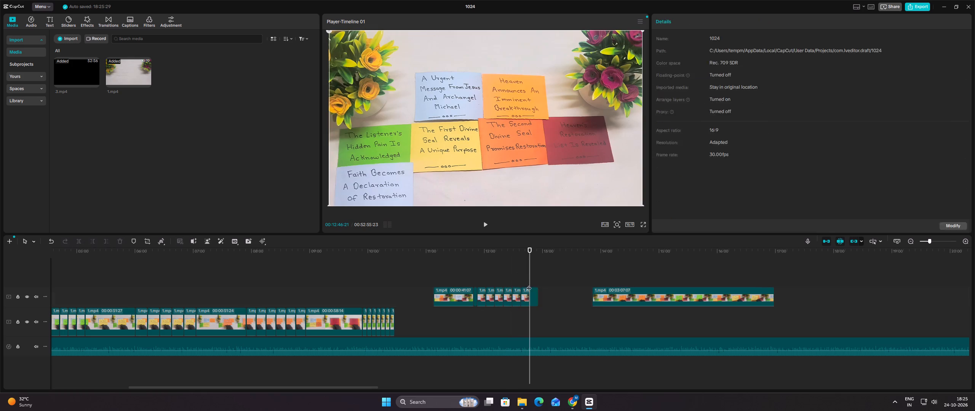
Move the Faith Becomes card part and all its short segments onto the main track, directly after the last clip.
drag(556, 295, 440, 301)
drag(441, 295, 406, 316)
click(421, 285)
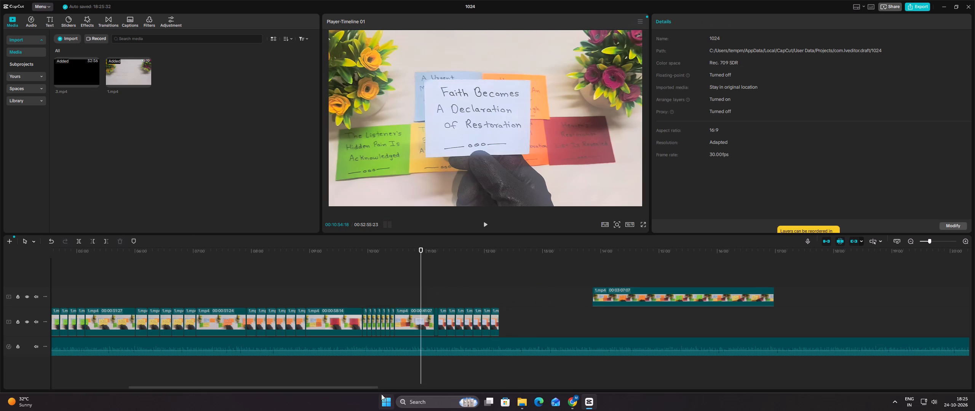
drag(371, 389, 429, 385)
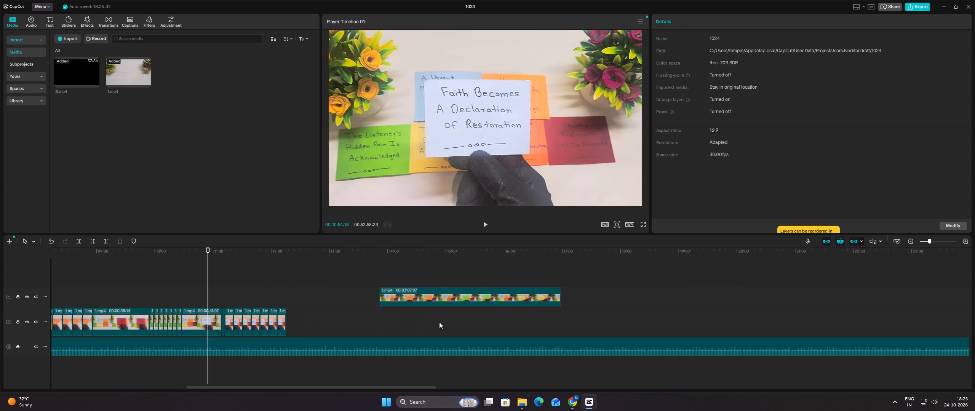
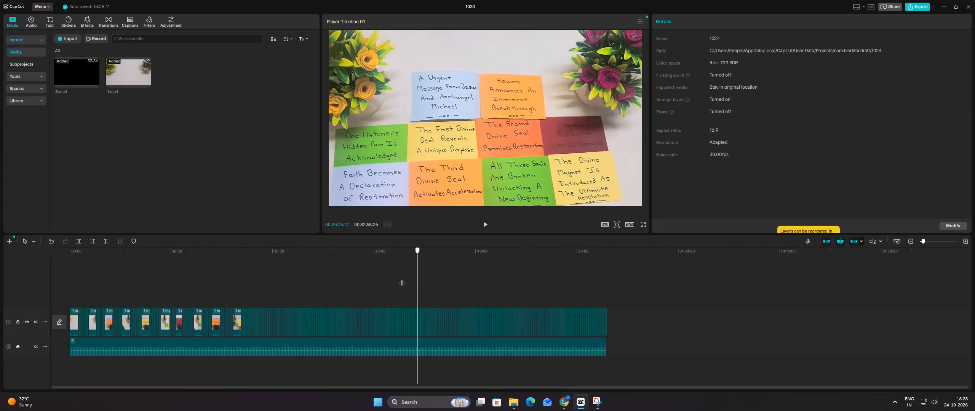
Add the 02_Moody_Dreamy_Blue.cube LUT as an adjustment layer at the start of the timeline.
click(166, 21)
click(32, 66)
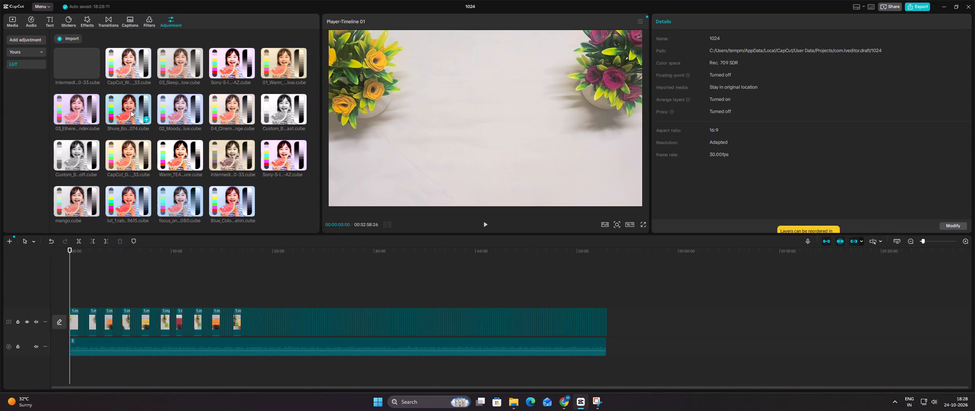
click(174, 107)
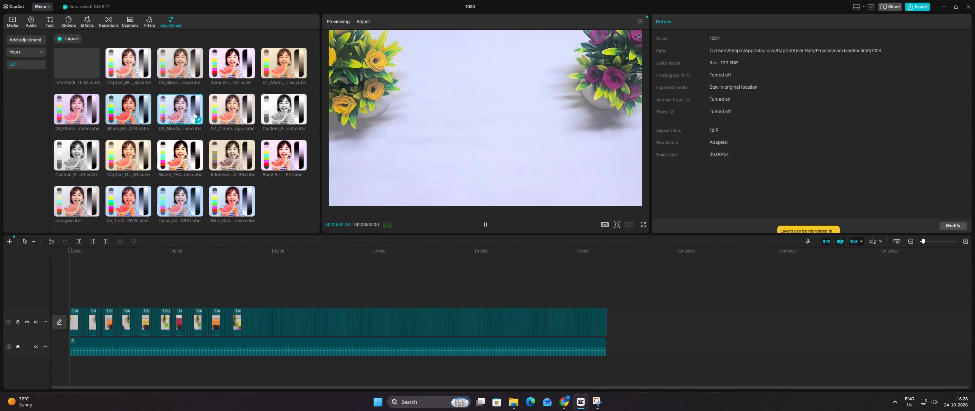
click(198, 119)
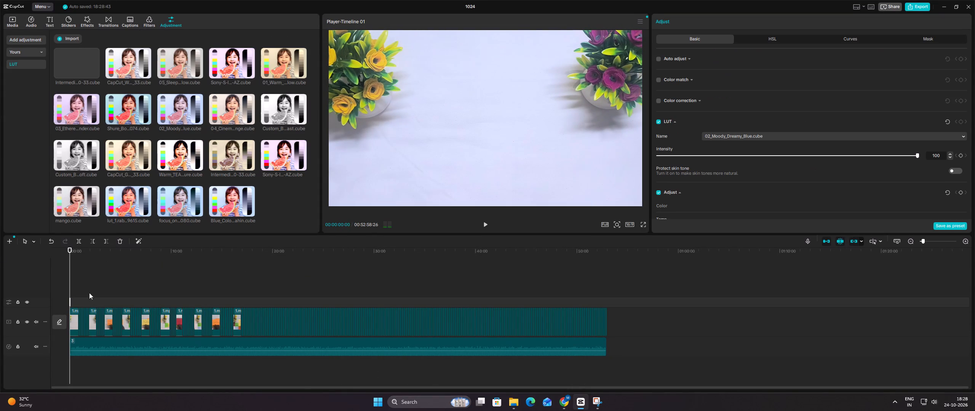
Stretch the adjustment layer over the whole video and trim its end to the end of the last main-track clip.
drag(70, 301, 609, 283)
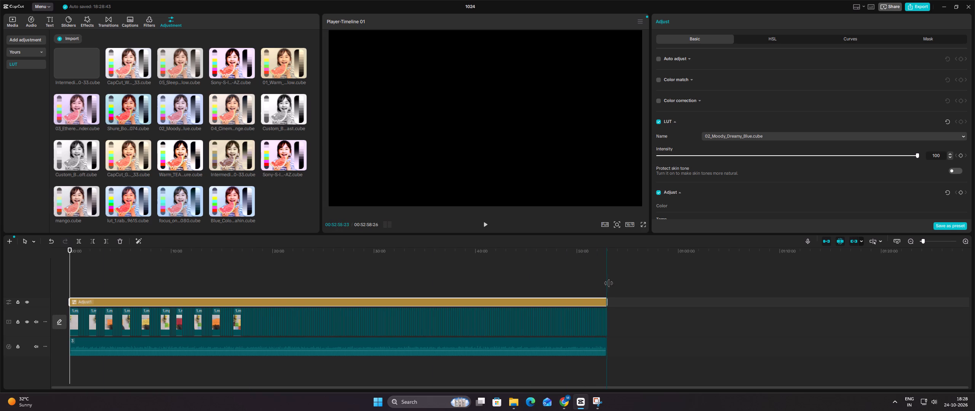
drag(609, 283, 609, 283)
click(661, 287)
ctrl+scroll(662, 285, down, 1)
ctrl+scroll(662, 285, up, 2)
ctrl+scroll(662, 285, down, 1)
ctrl+scroll(662, 285, up, 8)
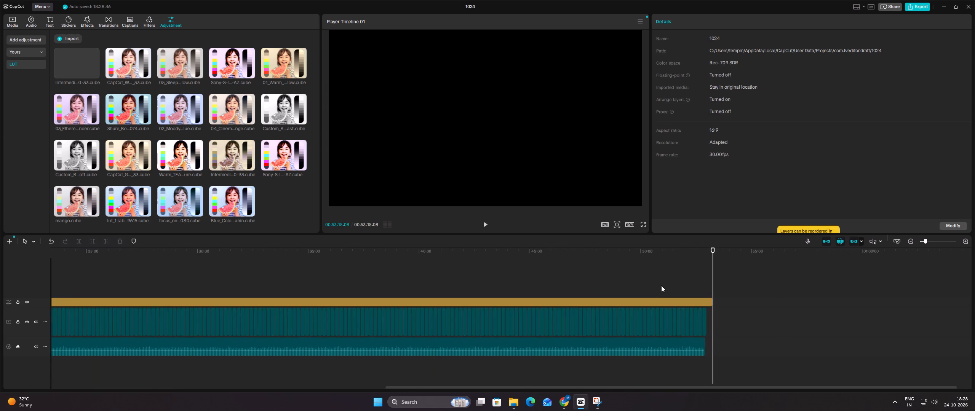
ctrl+scroll(661, 285, up, 11)
ctrl+scroll(661, 285, down, 1)
ctrl+scroll(661, 285, up, 2)
ctrl+click(661, 285)
click(678, 299)
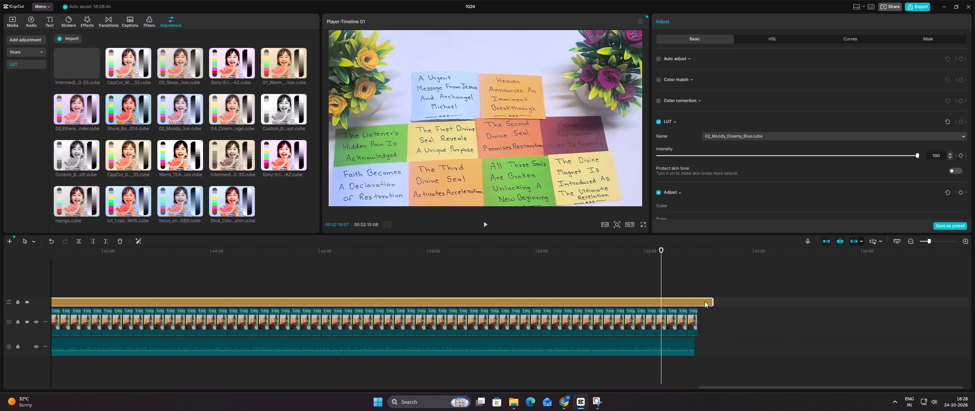
drag(713, 300, 697, 301)
click(649, 284)
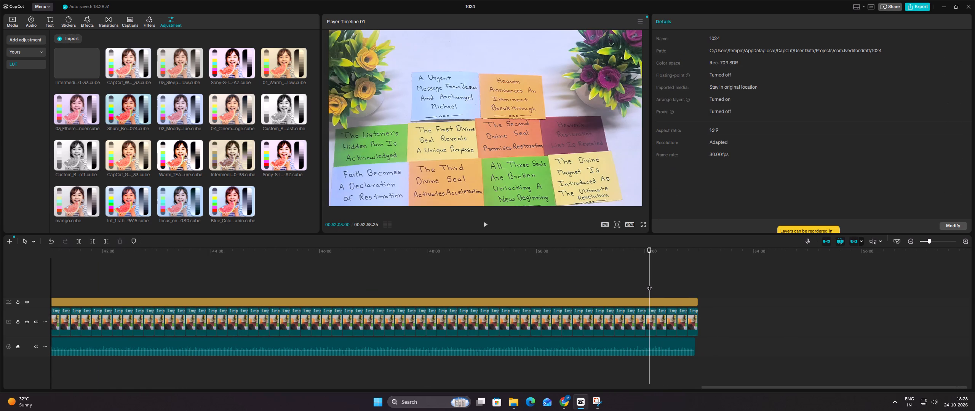
Check the adjustment layer's start edge and the opening footage at the beginning of the timeline.
ctrl+scroll(649, 284, down, 15)
ctrl+scroll(289, 269, down, 6)
click(127, 285)
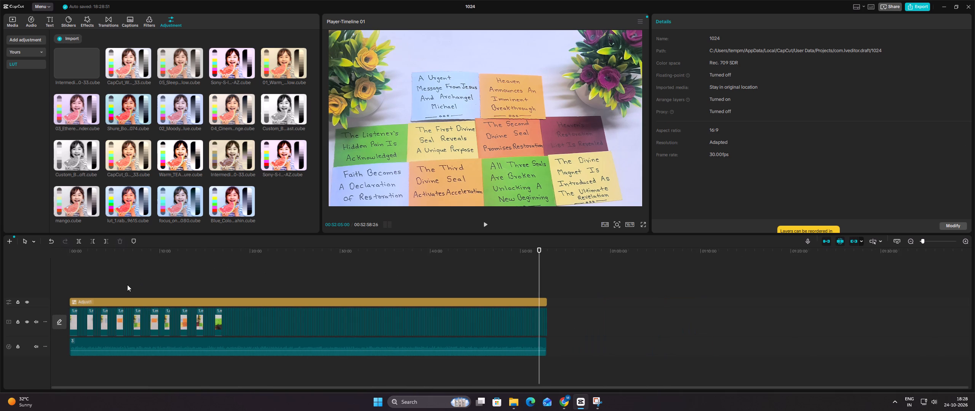
drag(127, 285, 69, 275)
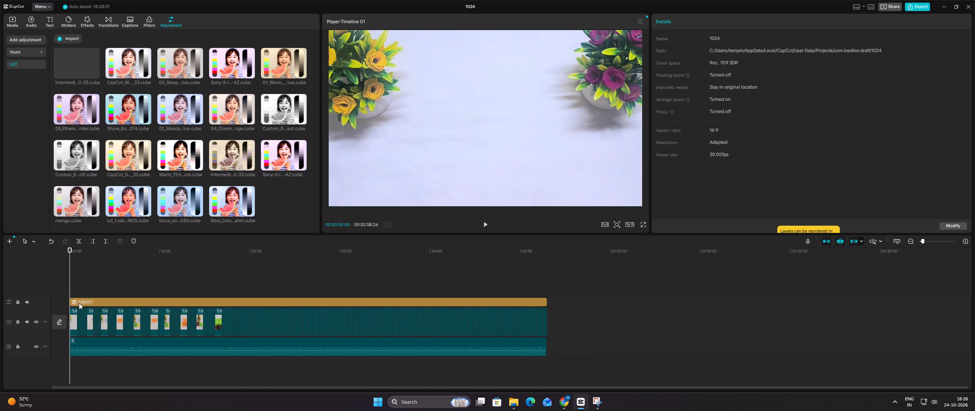
click(79, 303)
drag(70, 302, 64, 300)
click(78, 284)
drag(79, 283, 77, 278)
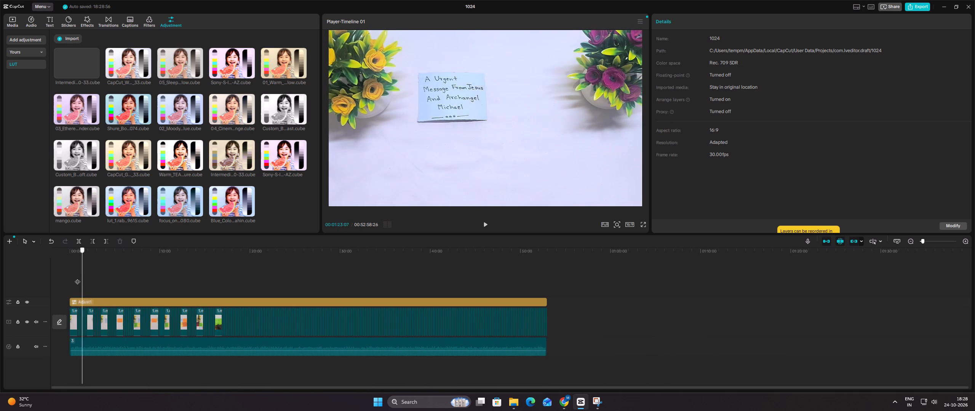
drag(77, 278, 62, 273)
Import green screen.mp4 from the D: drive and place it above the adjustment layer at the timeline start.
click(13, 18)
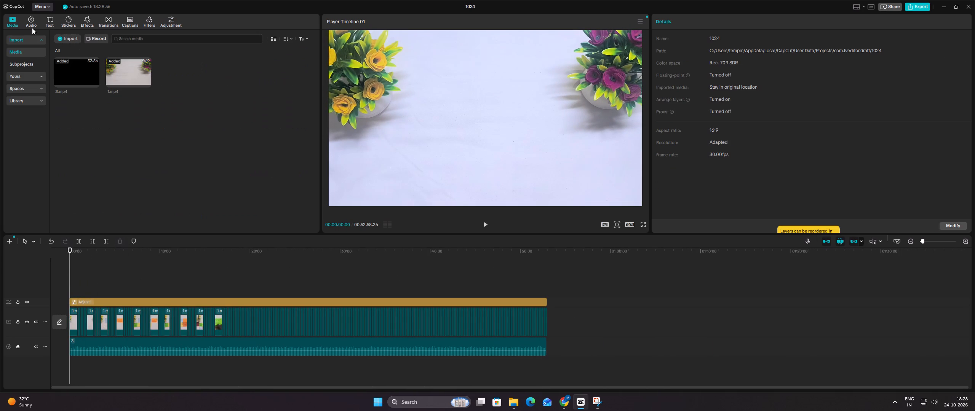
click(70, 37)
click(87, 56)
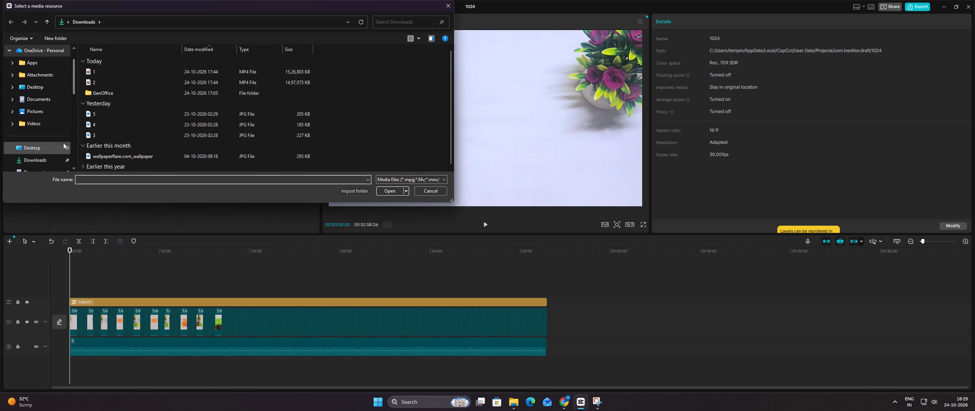
scroll(71, 145, down, 5)
click(40, 159)
double_click(152, 134)
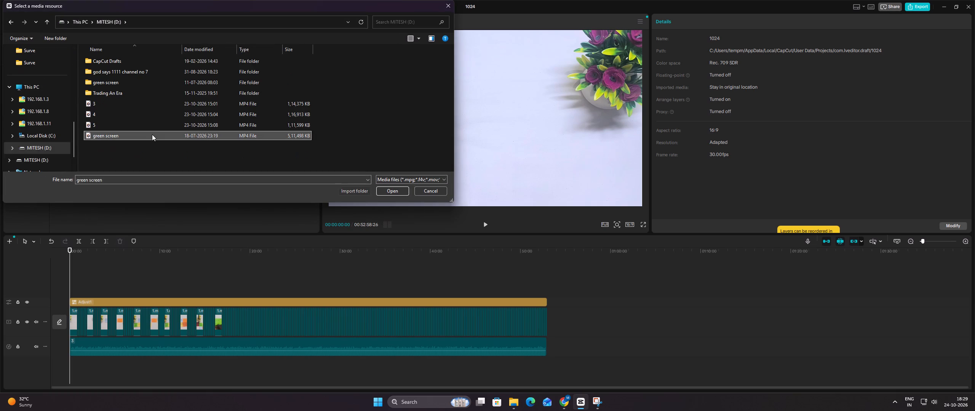
click(152, 140)
drag(184, 64, 61, 290)
Scale the green screen clip down to 97% in the preview.
click(86, 265)
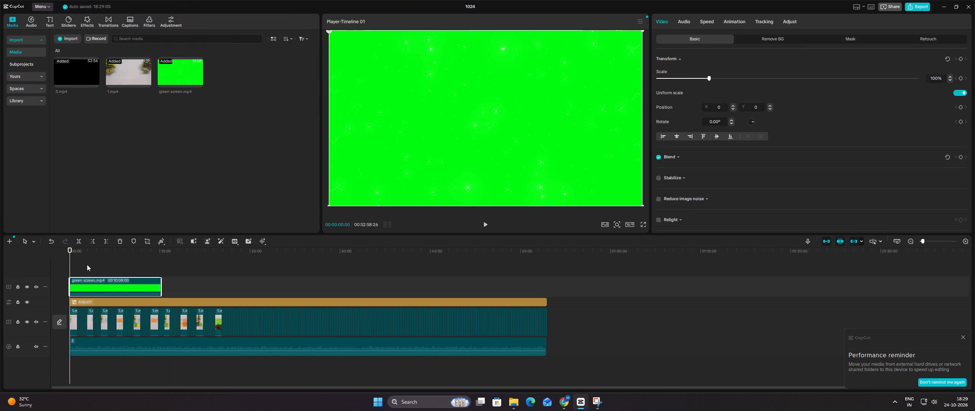
click(500, 146)
drag(643, 205, 635, 202)
Lower the green screen clip's volume to the minimum.
click(681, 24)
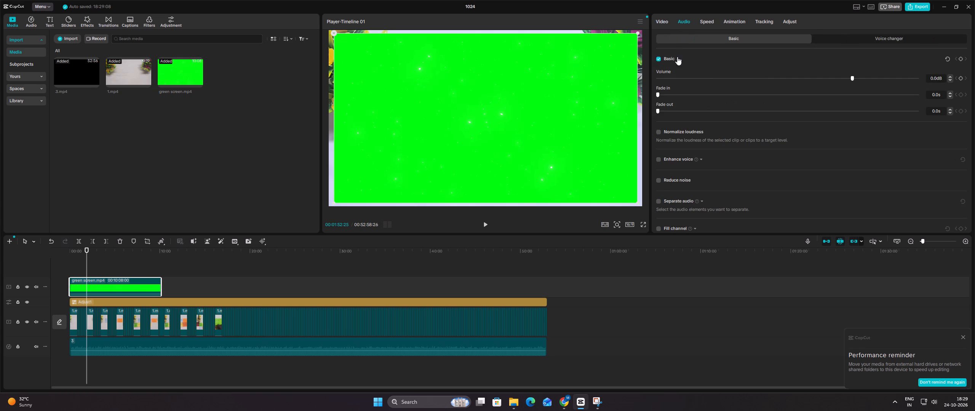
drag(679, 80, 642, 72)
Apply a chroma key for green with intensity 67 to the green screen clip and play the result.
click(665, 23)
click(756, 37)
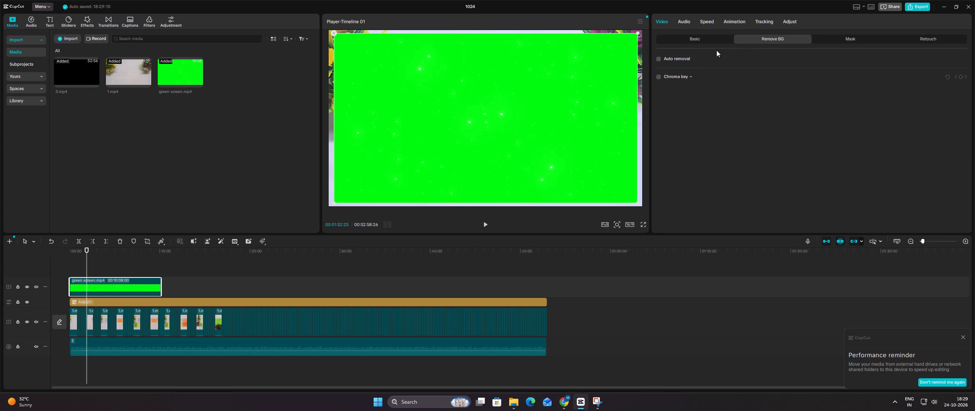
click(659, 76)
click(631, 87)
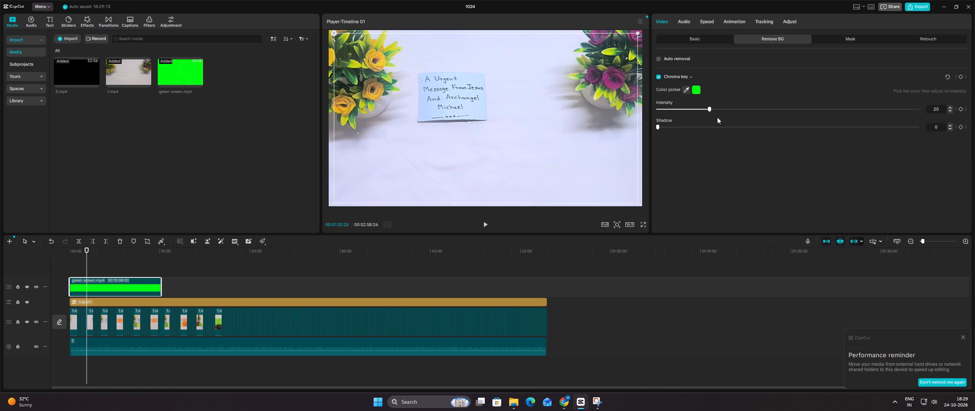
drag(708, 108, 808, 113)
drag(808, 113, 828, 119)
drag(828, 119, 830, 119)
click(490, 226)
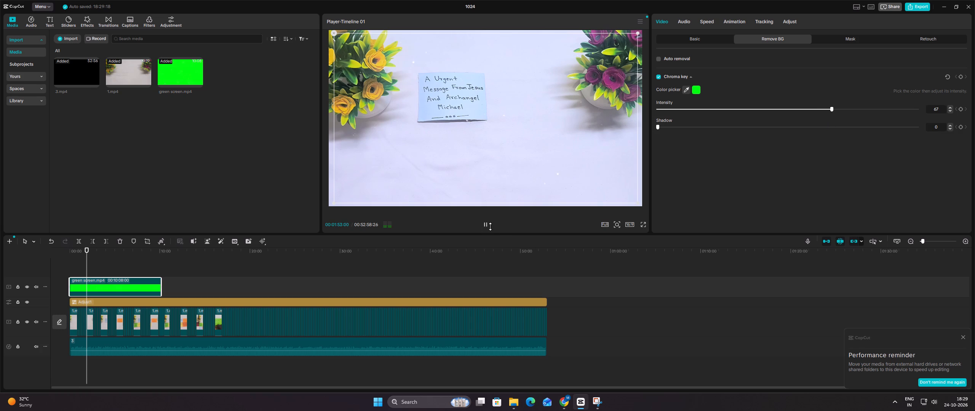
Copy the keyed green screen clip, paste it twice further along its track, and close the gaps between the clips.
right_click(133, 299)
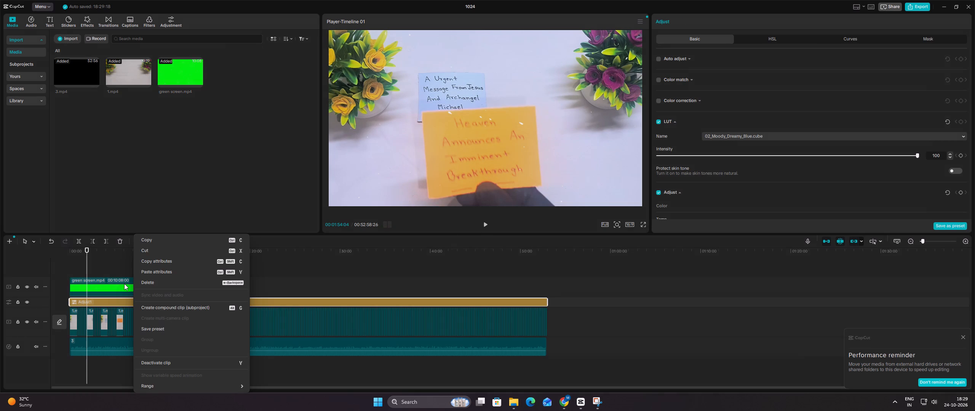
click(124, 284)
right_click(124, 284)
right_click(124, 284)
click(166, 113)
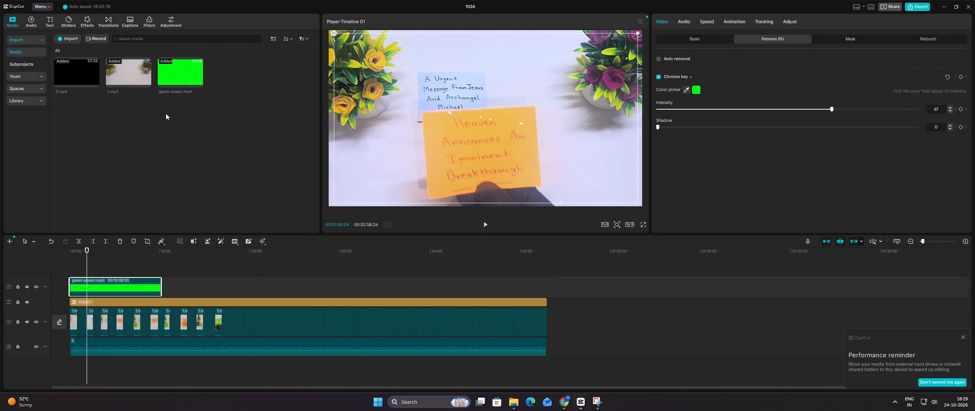
click(193, 266)
key(ctrl+v)
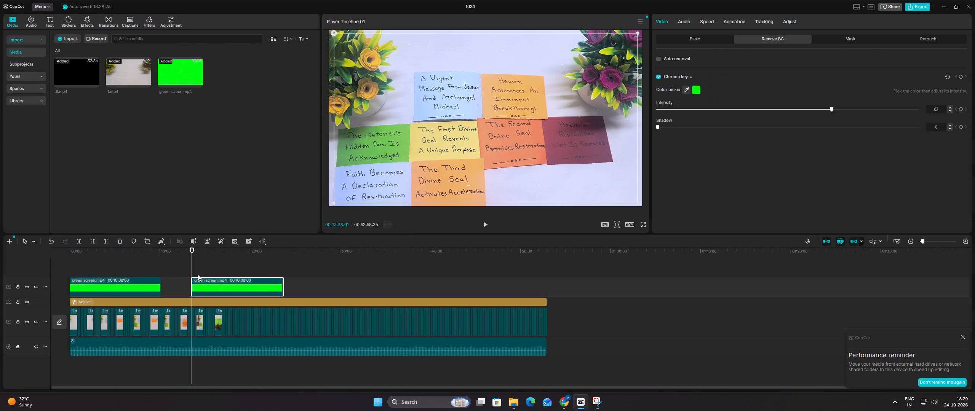
ctrl+click(295, 264)
key(ctrl+v)
ctrl+right_click(168, 288)
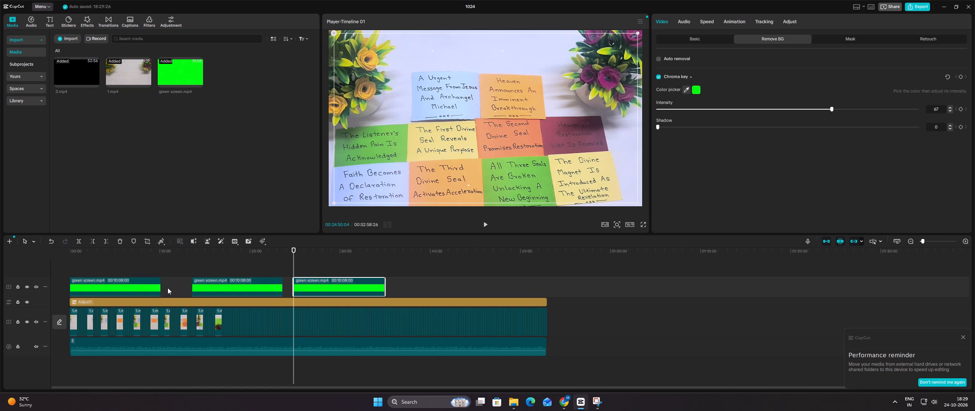
ctrl+click(193, 294)
ctrl+right_click(254, 281)
ctrl+right_click(254, 281)
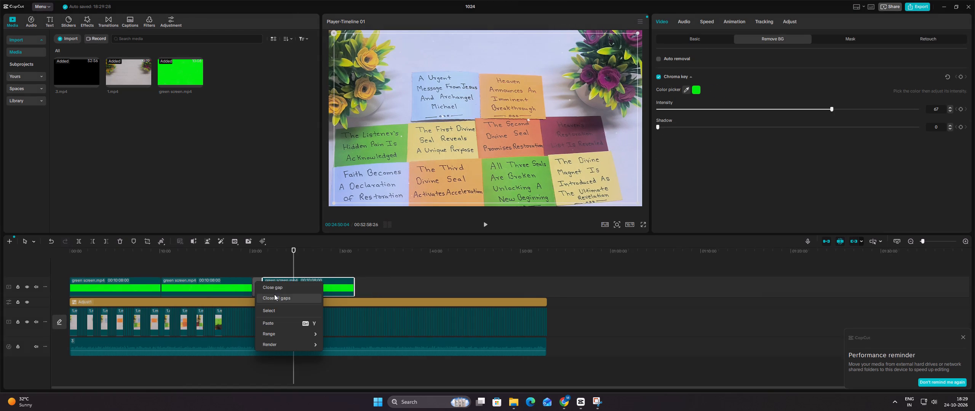
ctrl+click(274, 287)
Paste two more green screen copies after the third one and close the gaps in front of them.
ctrl+click(352, 266)
ctrl+right_click(361, 277)
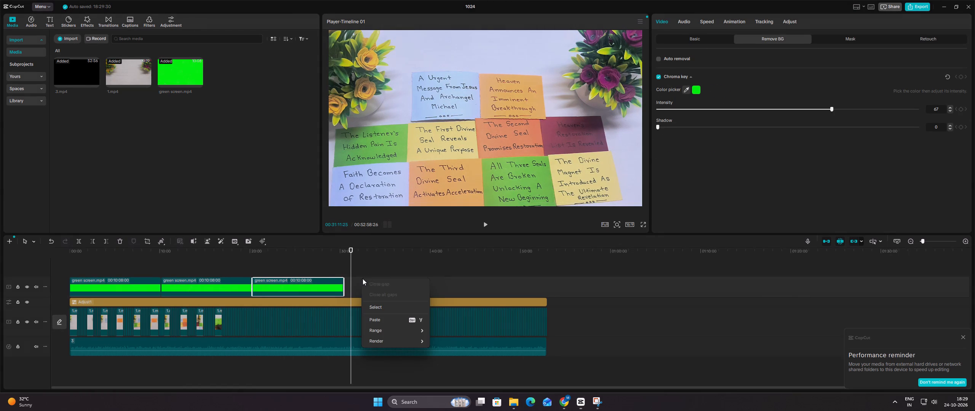
key(ctrl+v)
ctrl+click(453, 267)
key(ctrl+v)
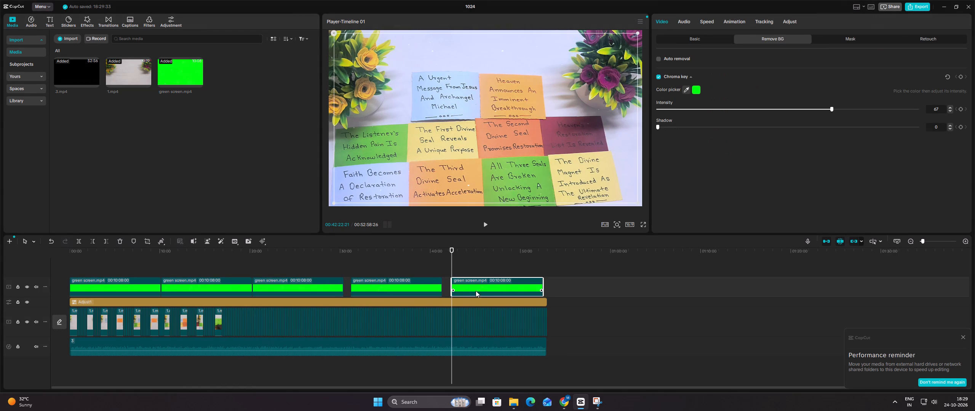
ctrl+right_click(346, 284)
ctrl+click(366, 293)
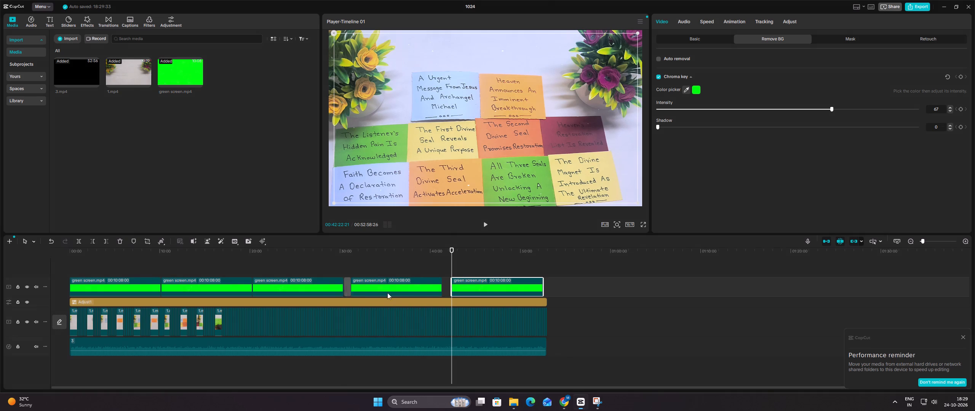
ctrl+right_click(439, 282)
ctrl+click(468, 289)
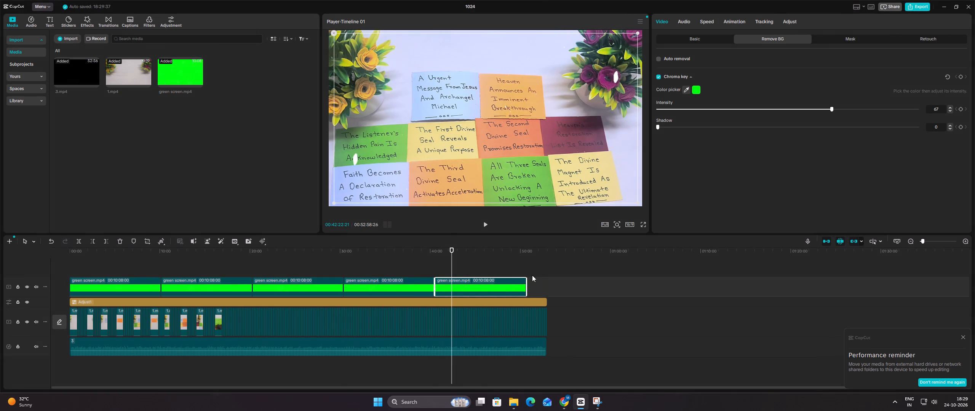
Paste a sixth green screen clip past the fifth one and close the gap between them.
ctrl+click(532, 275)
key(ctrl+v)
ctrl+right_click(526, 284)
ctrl+right_click(526, 284)
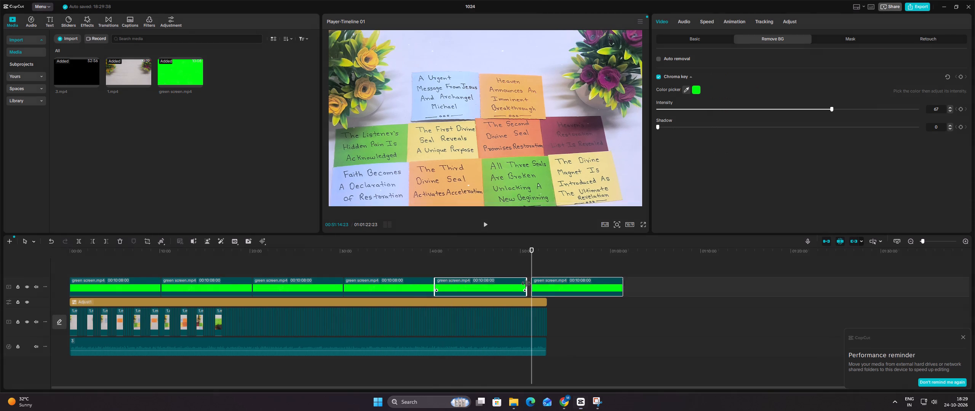
ctrl+click(515, 269)
ctrl+right_click(529, 283)
ctrl+right_click(529, 283)
ctrl+right_click(529, 283)
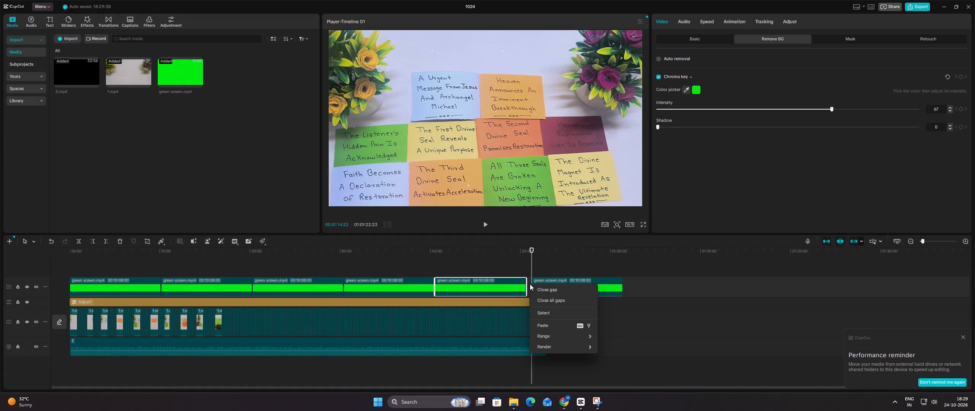
ctrl+click(541, 291)
Cut away the part of the sixth green screen clip after about 54:06, just past the adjustment layer's end.
ctrl+click(609, 282)
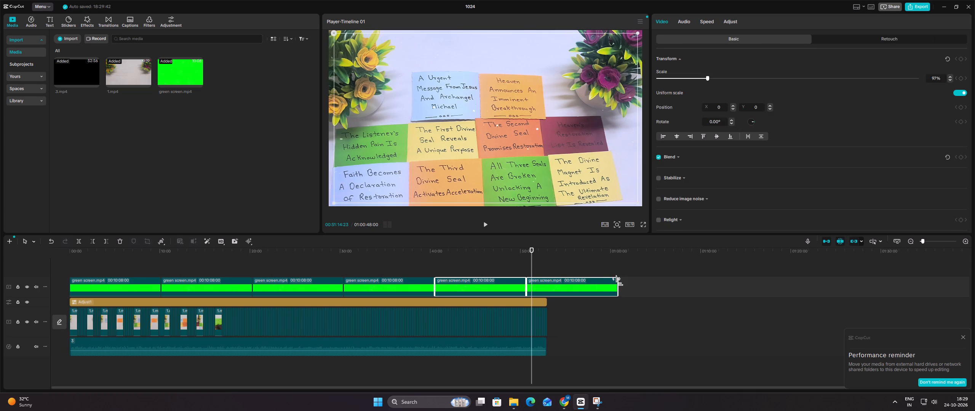
ctrl+drag(619, 282, 617, 287)
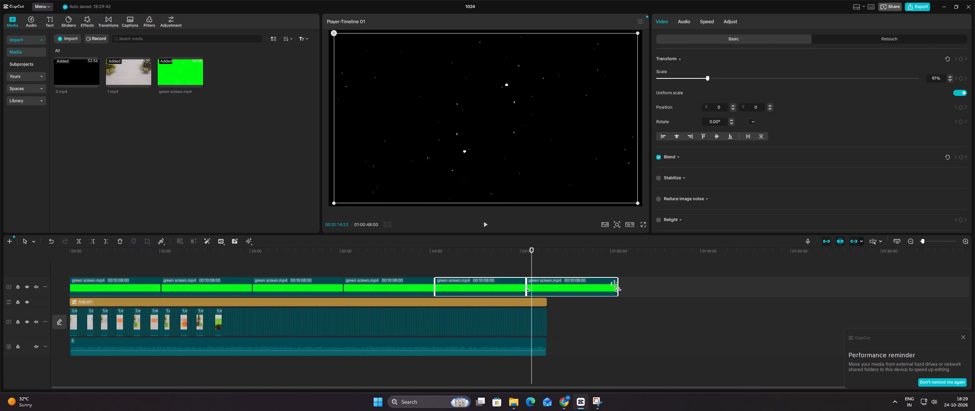
ctrl+click(556, 258)
click(548, 268)
ctrl+scroll(578, 268, up, 2)
ctrl+scroll(578, 268, down, 2)
ctrl+scroll(578, 268, up, 1)
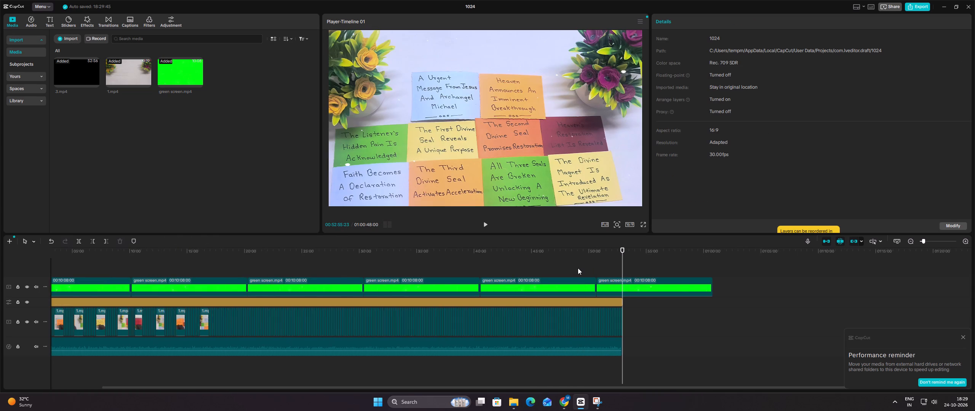
ctrl+scroll(578, 268, up, 3)
ctrl+scroll(578, 268, down, 1)
ctrl+scroll(578, 268, up, 1)
ctrl+scroll(578, 268, down, 1)
ctrl+scroll(578, 268, up, 3)
ctrl+scroll(578, 268, down, 1)
ctrl+scroll(578, 268, up, 2)
click(588, 271)
click(565, 270)
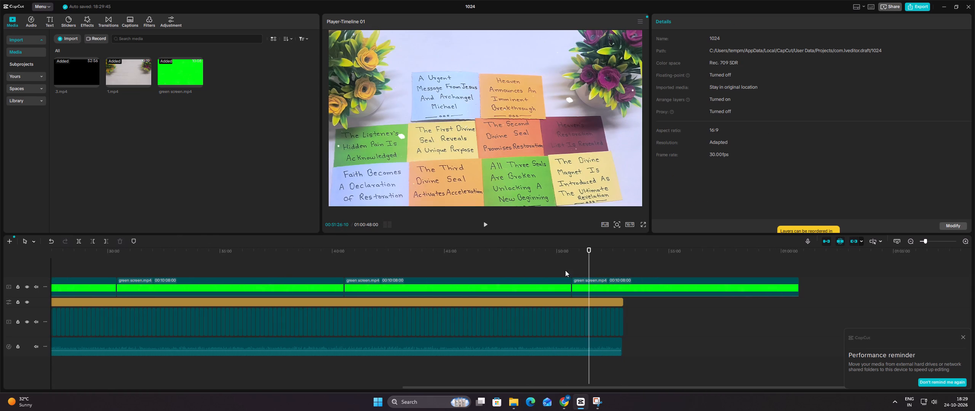
drag(566, 266, 580, 266)
click(678, 290)
click(614, 274)
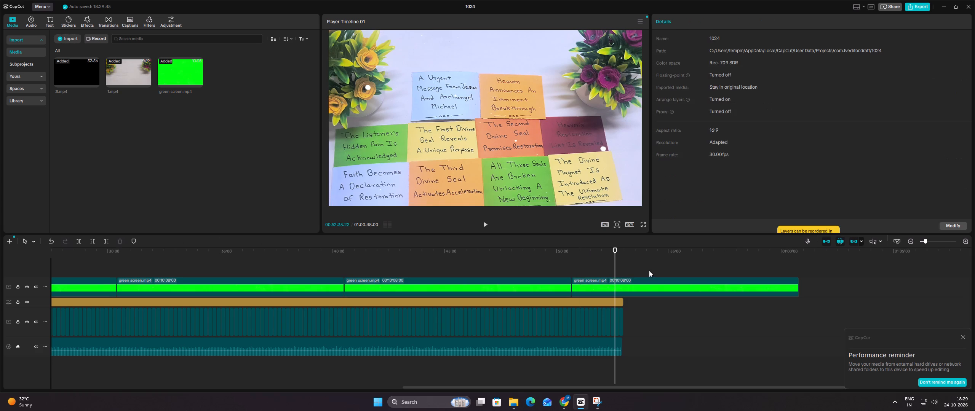
click(649, 271)
click(643, 281)
click(108, 243)
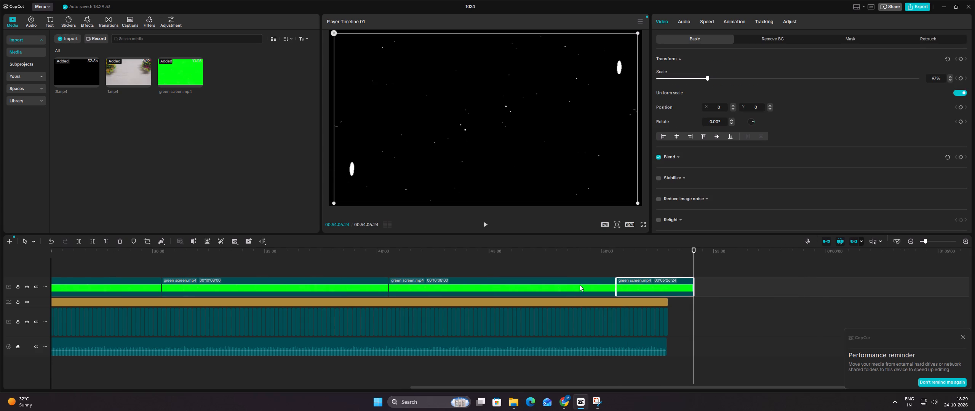
Trim the end of the last green screen clip to line up with the end of the adjustment layer.
drag(694, 284, 668, 285)
click(666, 272)
ctrl+scroll(703, 266, down, 5)
ctrl+scroll(703, 266, up, 1)
ctrl+scroll(703, 266, down, 14)
Scrub through the first part of the timeline and play from about 9:33 to check the combined overlay and footage.
click(90, 270)
drag(90, 270, 67, 264)
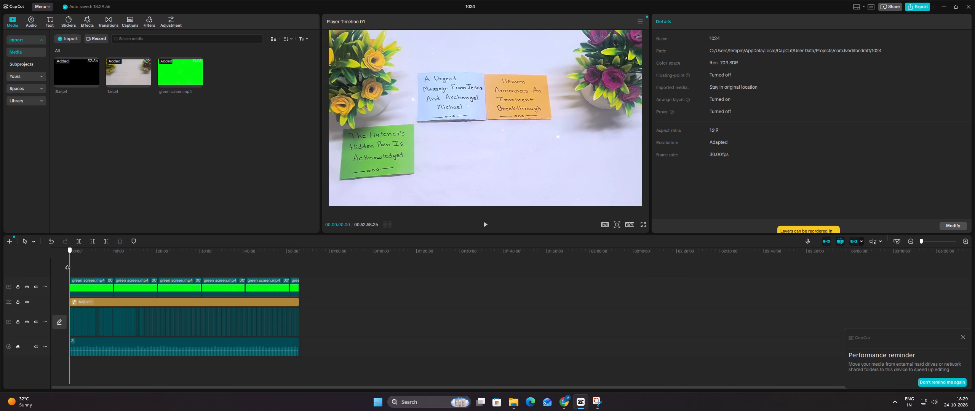
drag(67, 264, 123, 260)
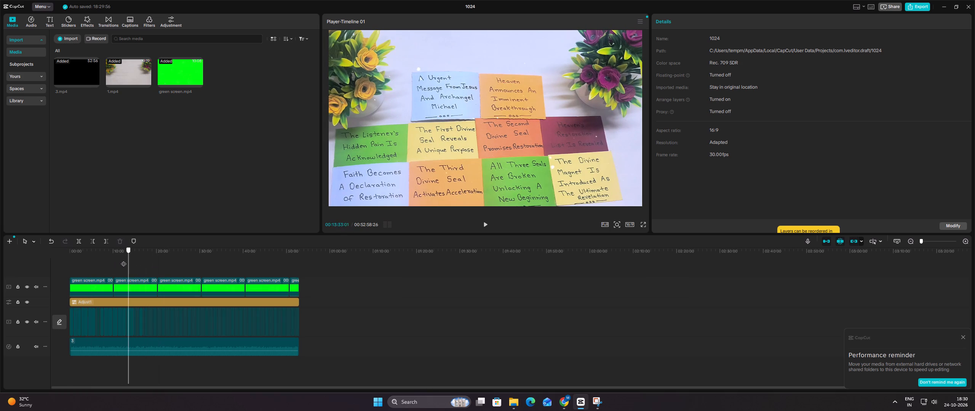
drag(123, 260, 147, 266)
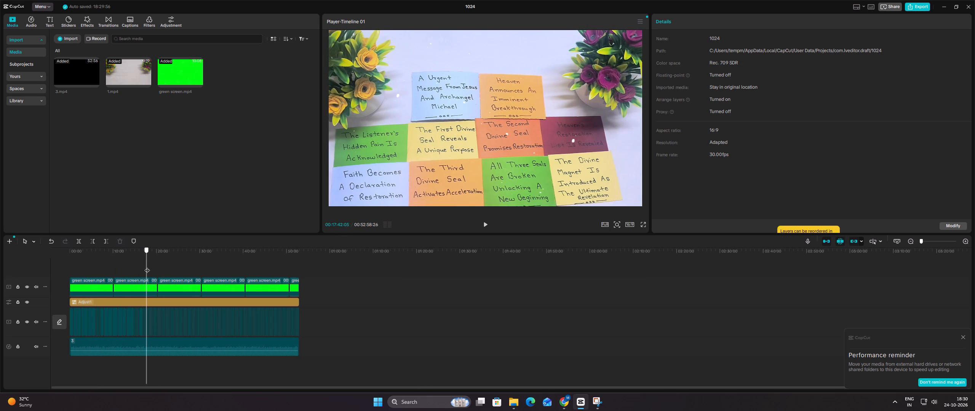
drag(147, 266, 94, 268)
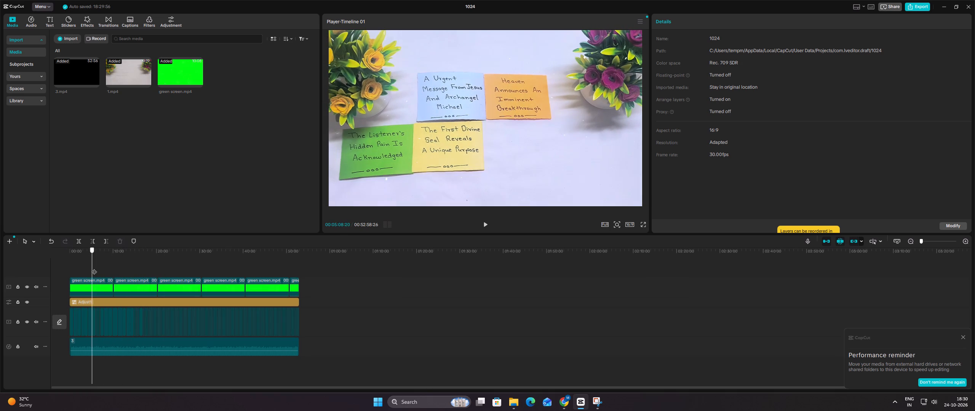
drag(94, 268, 74, 268)
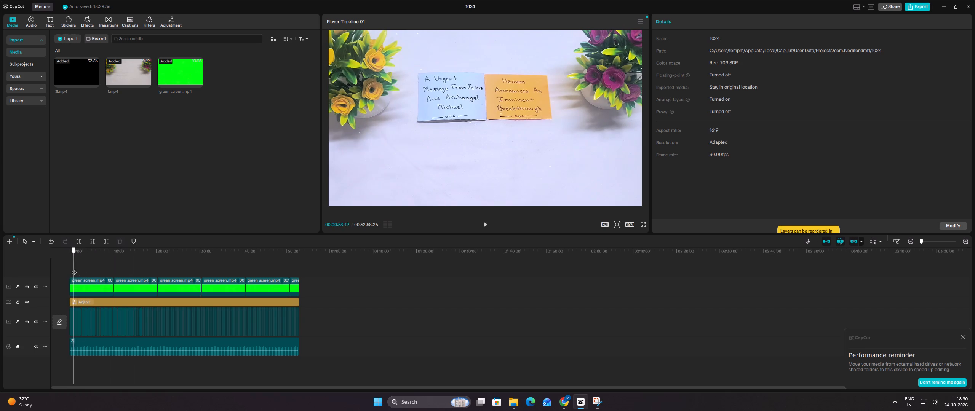
drag(74, 268, 165, 272)
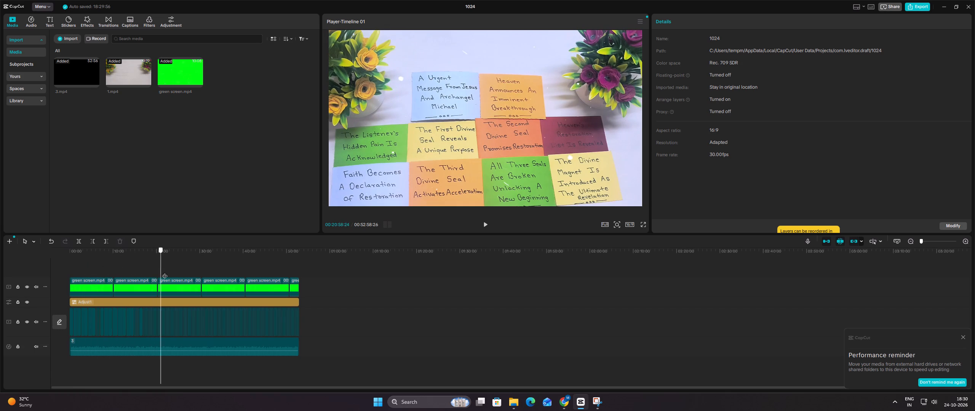
drag(165, 272, 125, 268)
ctrl+scroll(125, 268, up, 2)
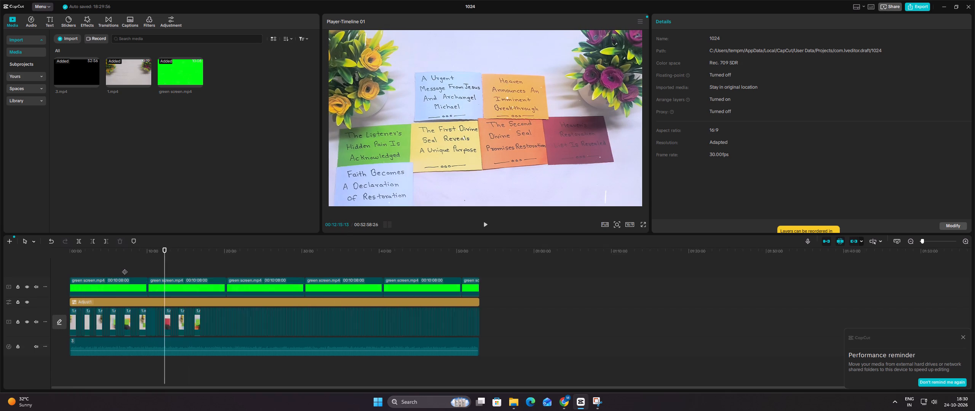
ctrl+scroll(125, 268, up, 5)
ctrl+scroll(125, 268, down, 1)
ctrl+scroll(125, 268, up, 1)
click(172, 263)
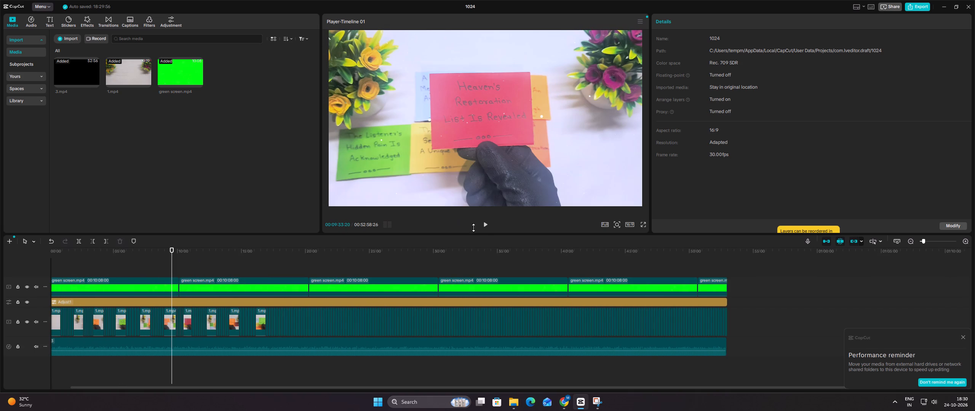
click(487, 229)
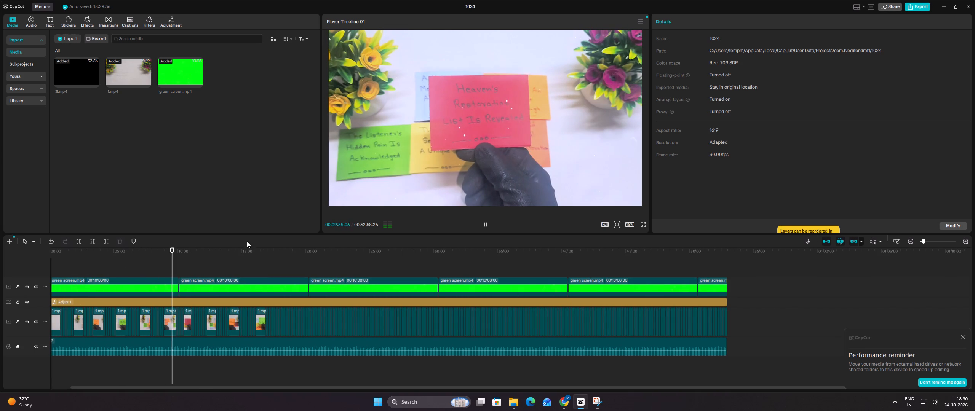
Set the adjustment layer's LUT intensity to 97 and resume playback.
click(205, 299)
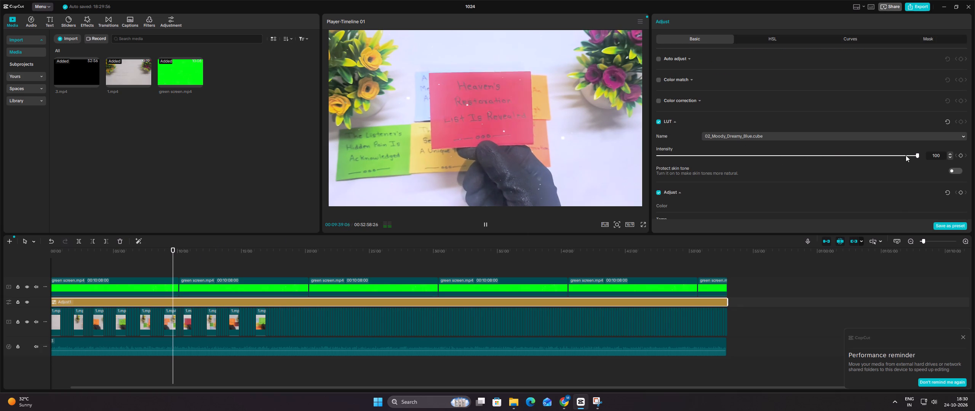
drag(908, 155, 908, 159)
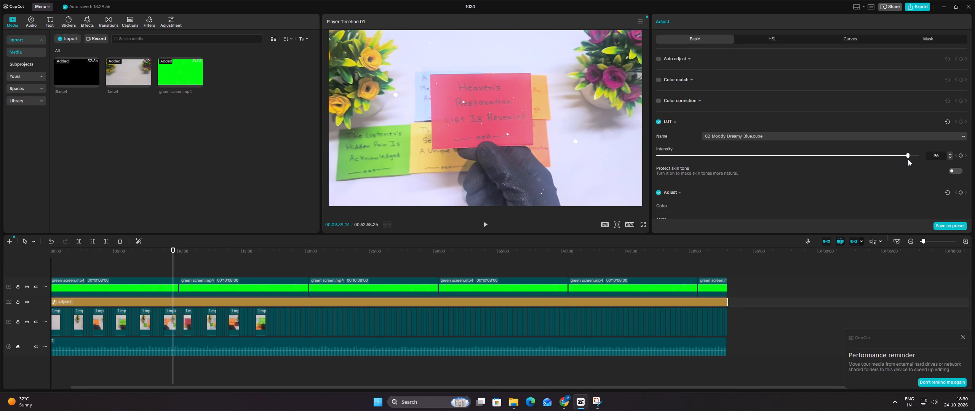
drag(908, 159, 909, 159)
click(489, 225)
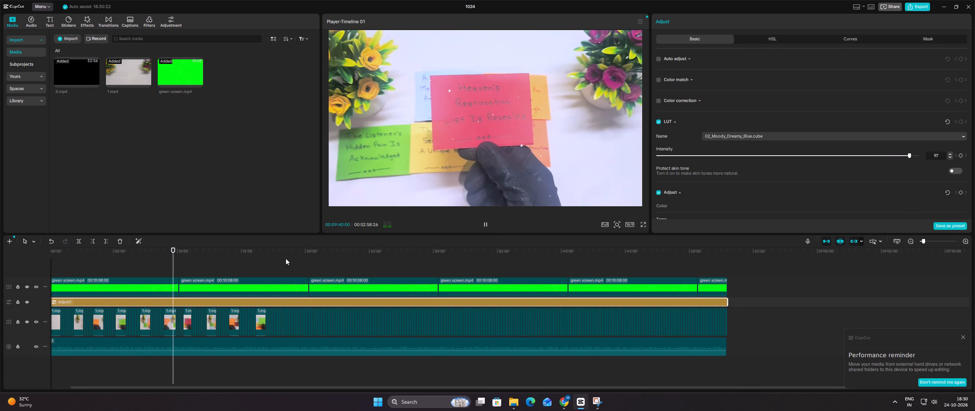
Play the video from about 16:40 and again from about 14:38 to check the adjusted look.
click(263, 263)
click(488, 225)
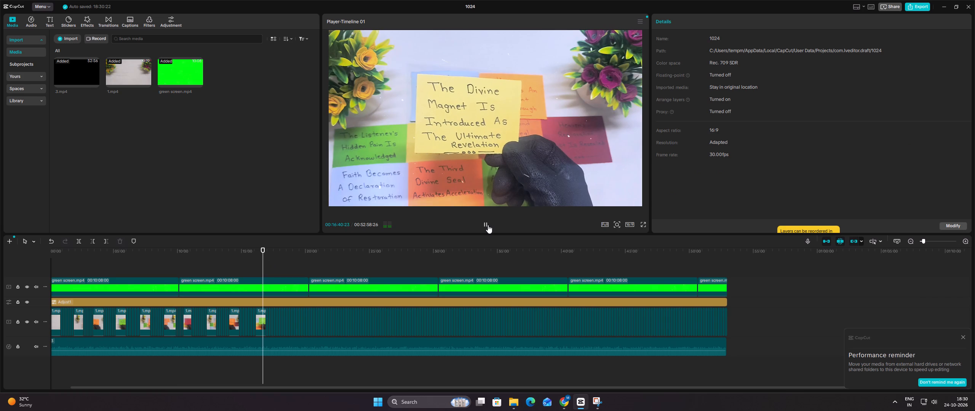
click(237, 261)
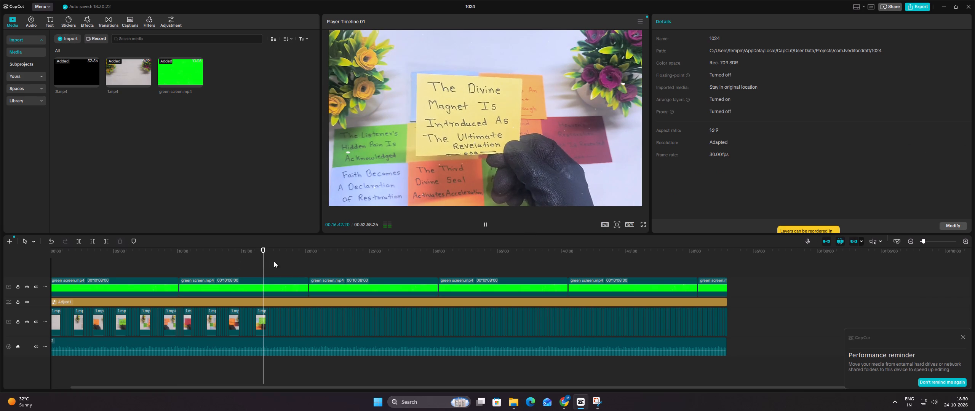
click(481, 224)
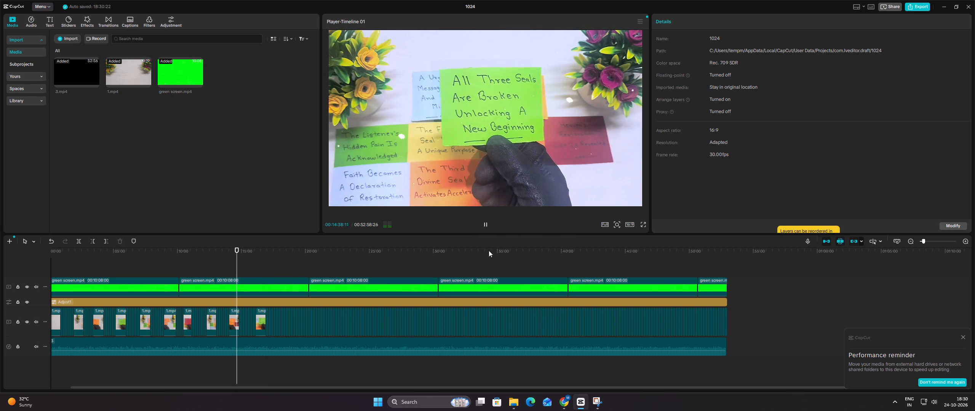
ctrl+scroll(482, 264, down, 7)
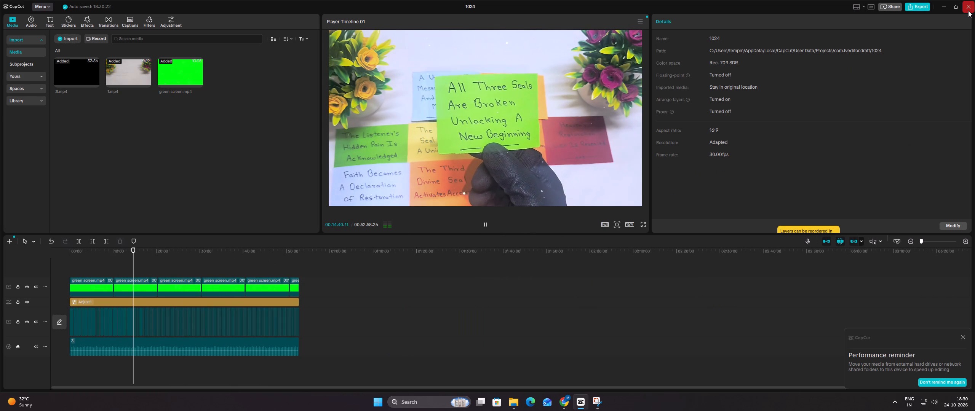
Close the finished 1024 project and create a new project.
click(968, 11)
click(519, 51)
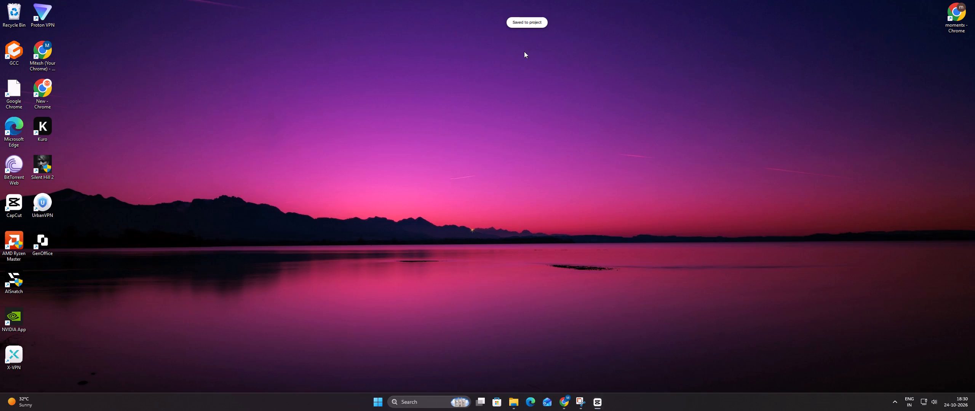
Import the video 4.mp4 from drive D into the new project's media.
click(154, 138)
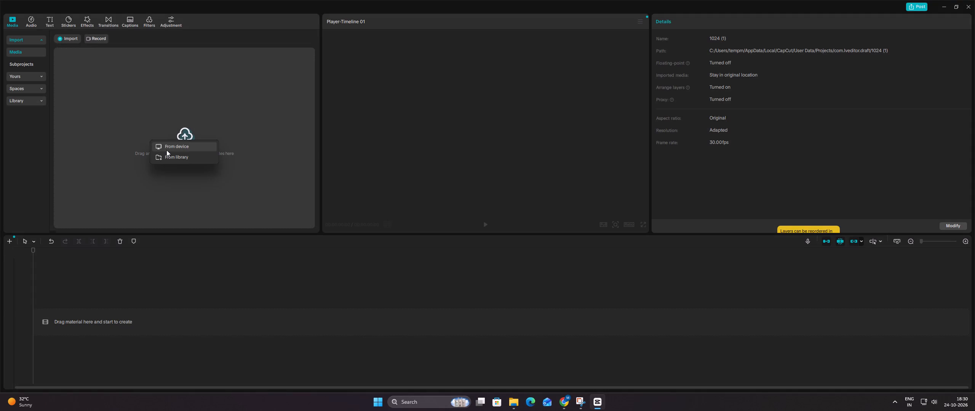
click(166, 150)
triple_click(99, 116)
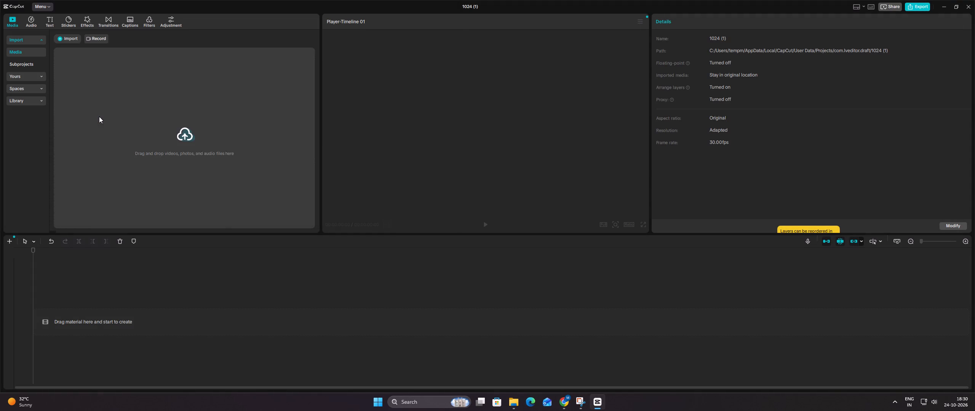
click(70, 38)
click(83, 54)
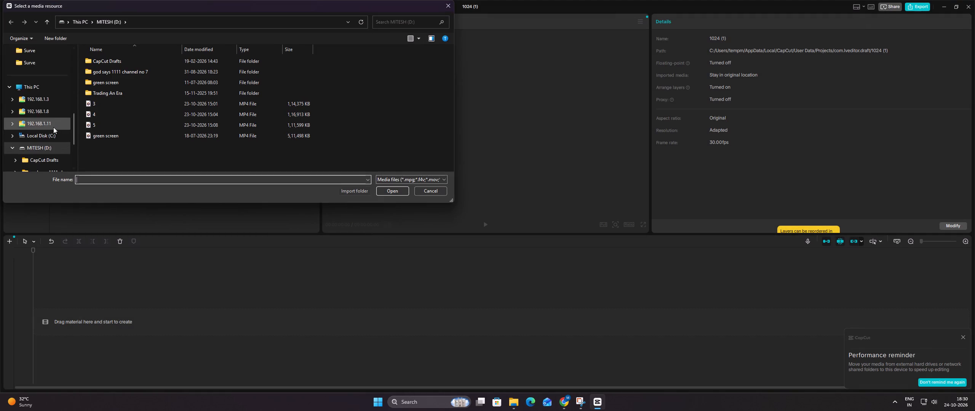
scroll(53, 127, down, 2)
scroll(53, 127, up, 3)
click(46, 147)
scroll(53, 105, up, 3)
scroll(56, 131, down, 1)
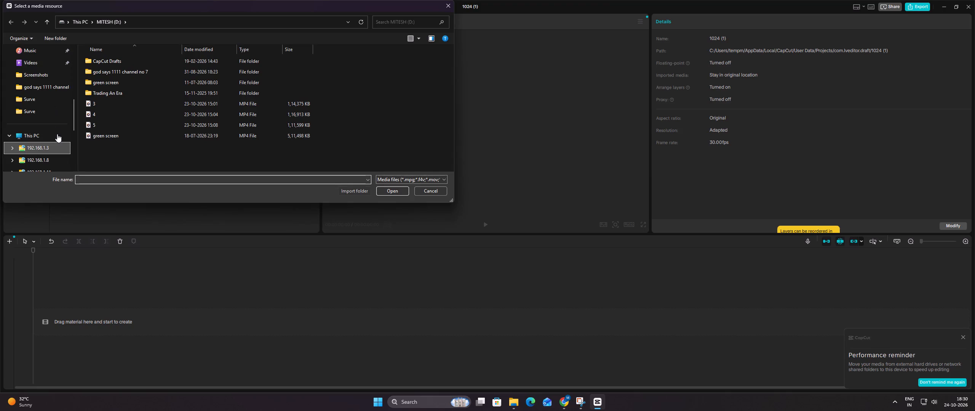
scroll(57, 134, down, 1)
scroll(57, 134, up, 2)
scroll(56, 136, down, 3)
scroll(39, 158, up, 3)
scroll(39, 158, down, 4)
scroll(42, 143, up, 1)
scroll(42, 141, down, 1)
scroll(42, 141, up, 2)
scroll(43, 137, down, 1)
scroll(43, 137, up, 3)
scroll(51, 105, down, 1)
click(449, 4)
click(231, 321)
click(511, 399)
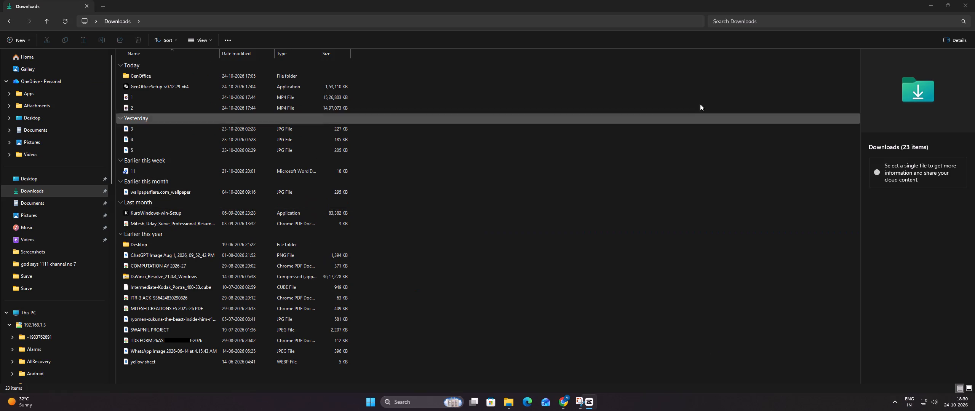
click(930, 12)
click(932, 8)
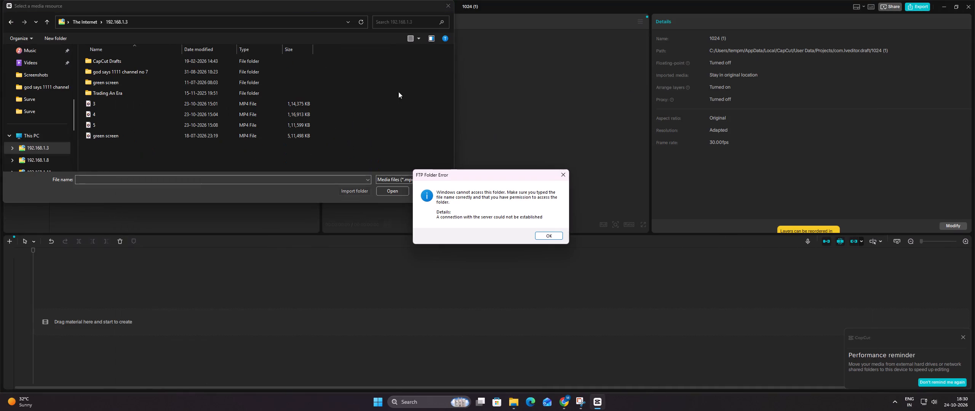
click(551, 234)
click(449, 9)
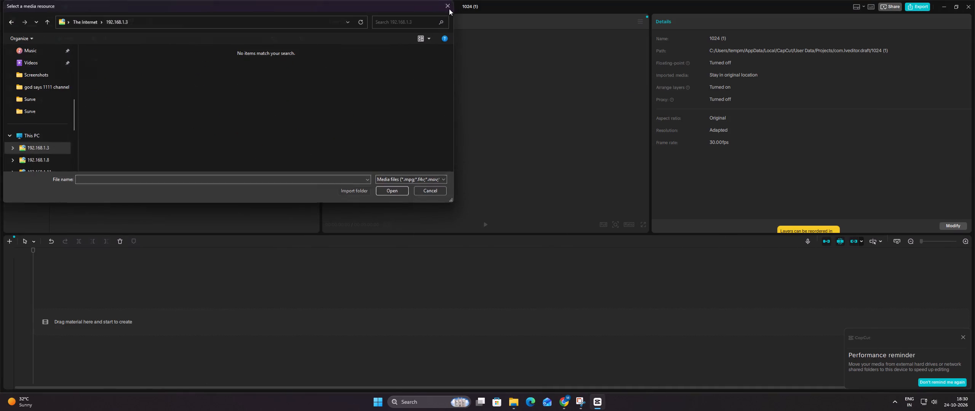
Import the card footage 2.mp4 from the Downloads folder into the project's media.
click(76, 38)
click(80, 48)
click(81, 49)
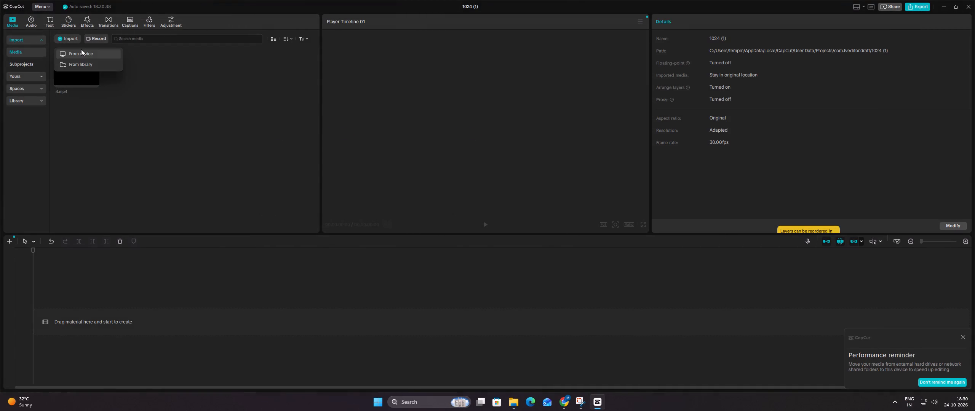
click(80, 54)
scroll(37, 164, up, 5)
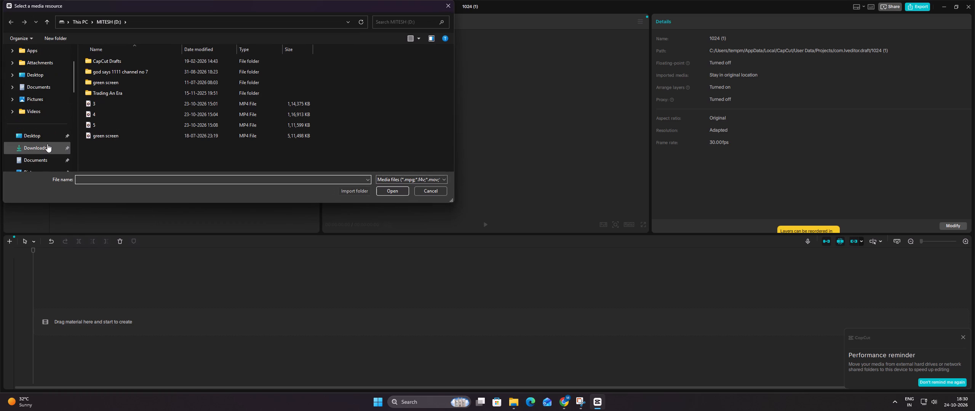
click(47, 144)
double_click(101, 79)
click(129, 129)
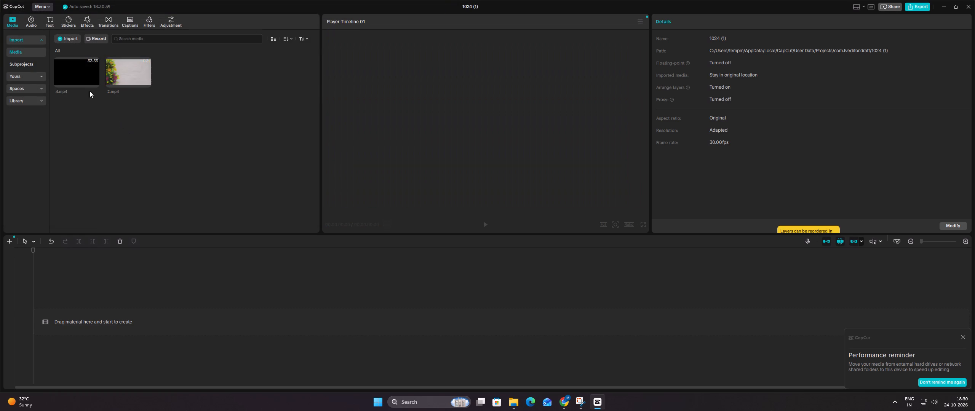
Place 4.mp4 at the start of the timeline and extract its audio onto a separate track.
drag(80, 80, 97, 330)
right_click(104, 329)
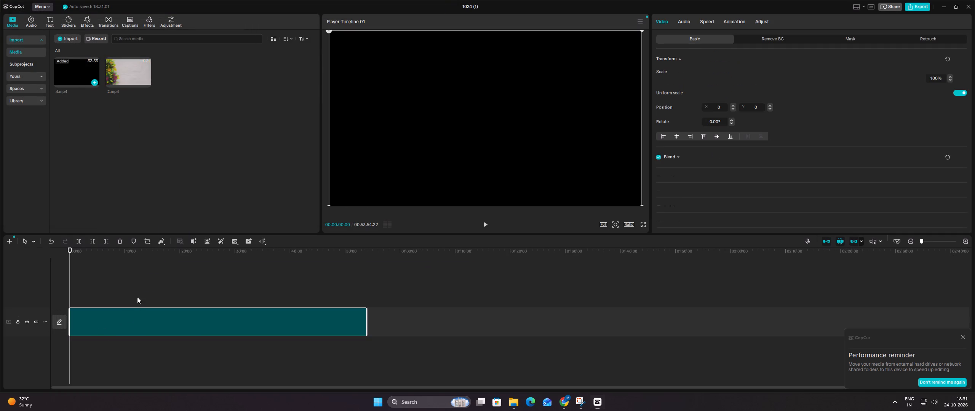
click(169, 209)
Delete the black 4.mp4 video clip from the timeline, keeping only its extracted audio.
click(122, 241)
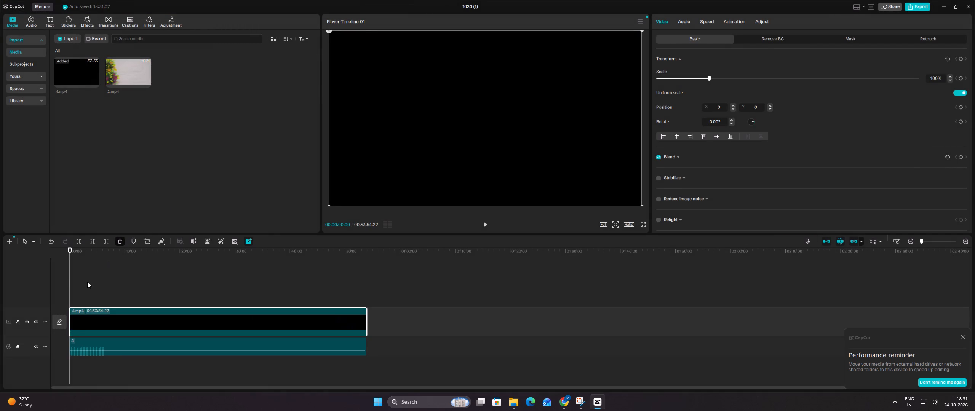
click(86, 283)
drag(86, 283, 40, 274)
Place the card footage 2.mp4 above the extracted audio at the start of the timeline and dismiss the HDR notice.
drag(113, 69, 71, 279)
click(70, 280)
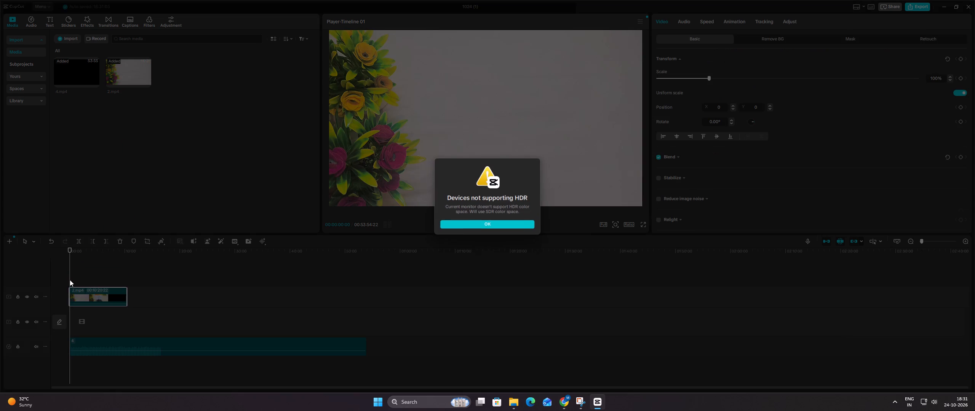
click(438, 224)
click(449, 223)
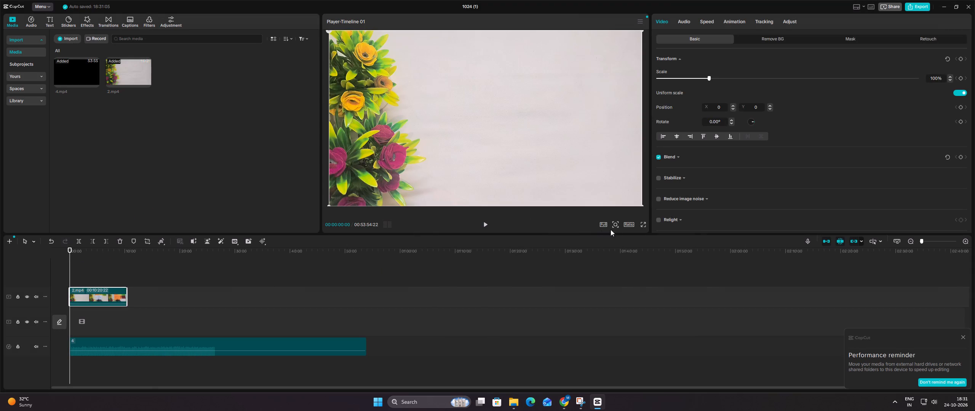
Set the project's aspect ratio to 16:9.
click(628, 223)
click(641, 249)
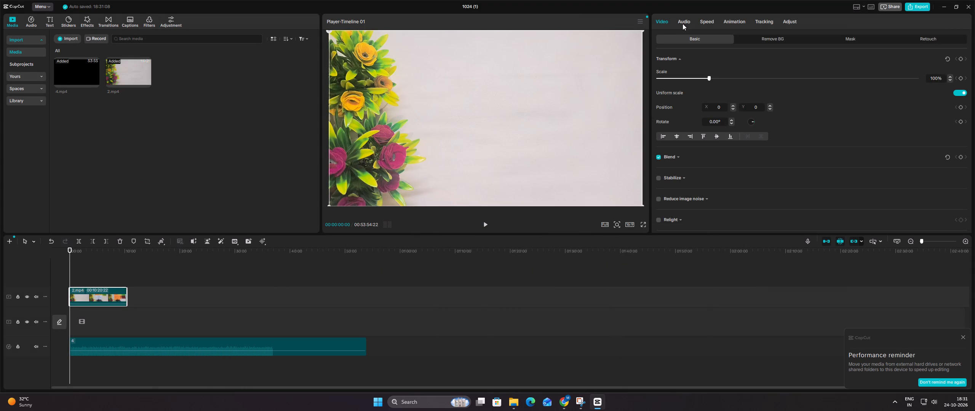
Mute the 2.mp4 clip by lowering its volume to -∞ dB.
click(683, 23)
drag(685, 77, 635, 83)
click(659, 13)
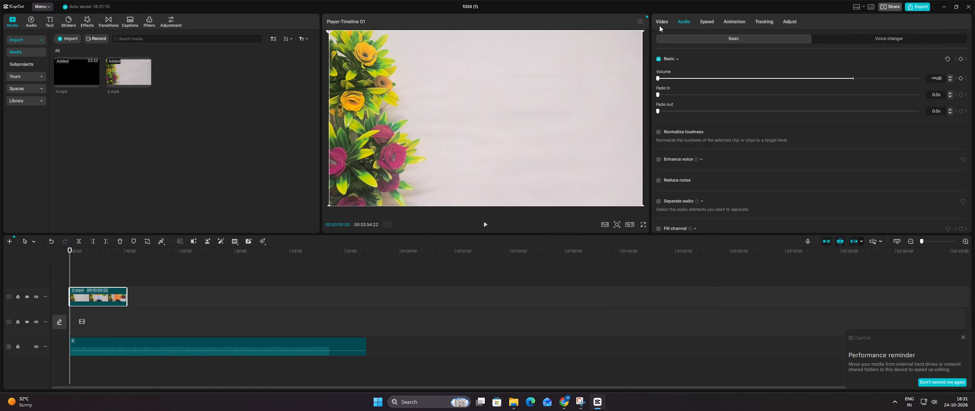
Dismiss the performance reminder notification covering the timeline.
ctrl+scroll(247, 278, up, 2)
ctrl+scroll(247, 278, down, 2)
ctrl+scroll(247, 278, up, 2)
ctrl+scroll(247, 278, down, 1)
ctrl+scroll(247, 278, up, 2)
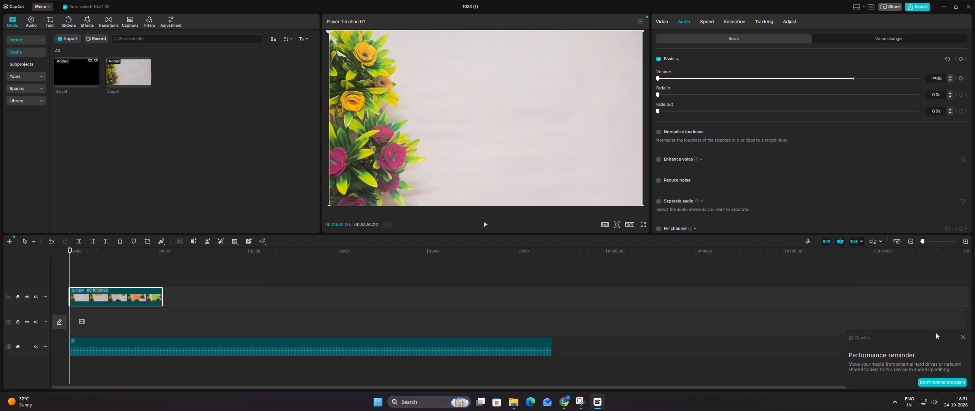
click(965, 339)
ctrl+scroll(417, 277, up, 3)
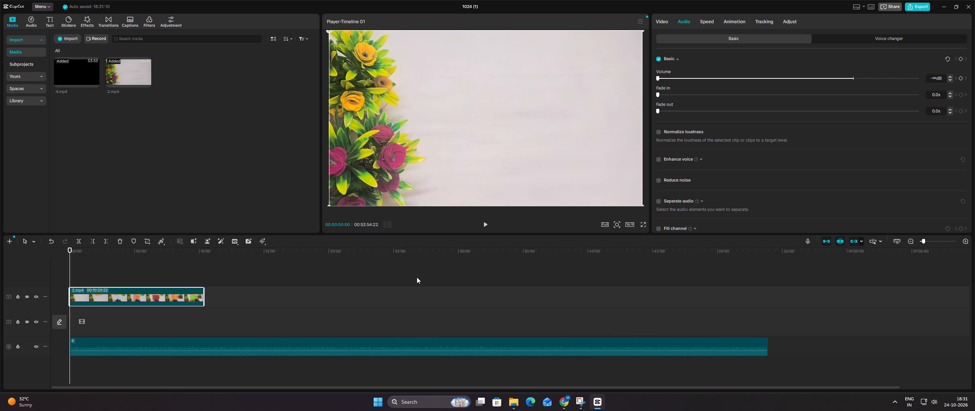
ctrl+scroll(417, 277, up, 2)
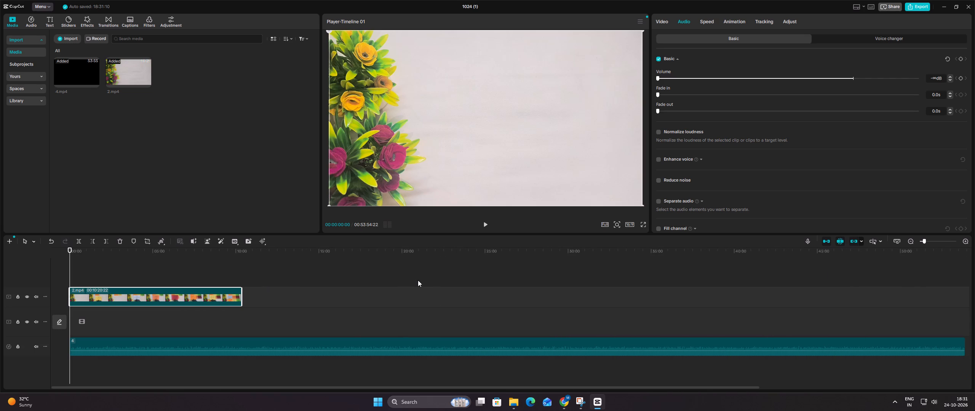
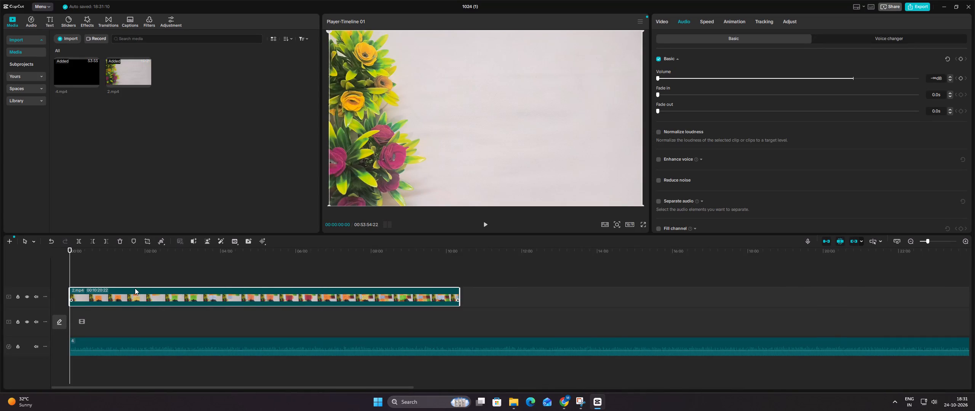
Trim about the first 13 seconds off the 2.mp4 clip and slide it back to the start of the timeline.
ctrl+scroll(135, 288, up, 1)
ctrl+scroll(135, 288, down, 2)
ctrl+scroll(135, 288, up, 7)
ctrl+scroll(108, 283, down, 1)
ctrl+scroll(108, 283, up, 4)
click(75, 275)
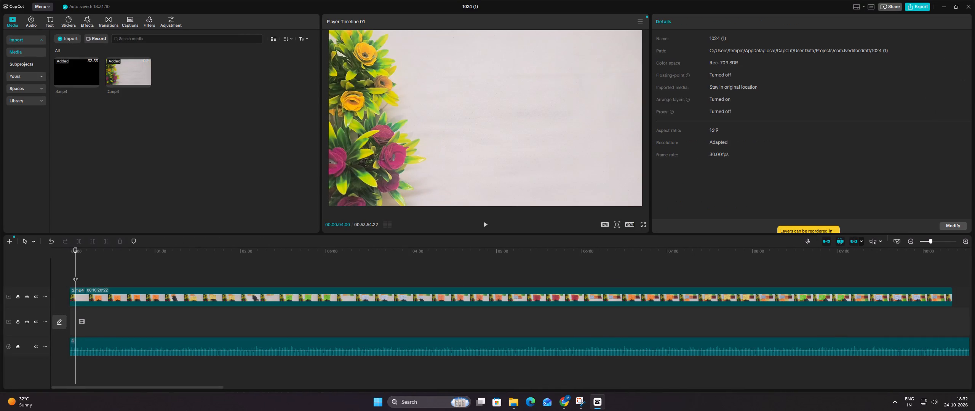
drag(75, 275, 92, 272)
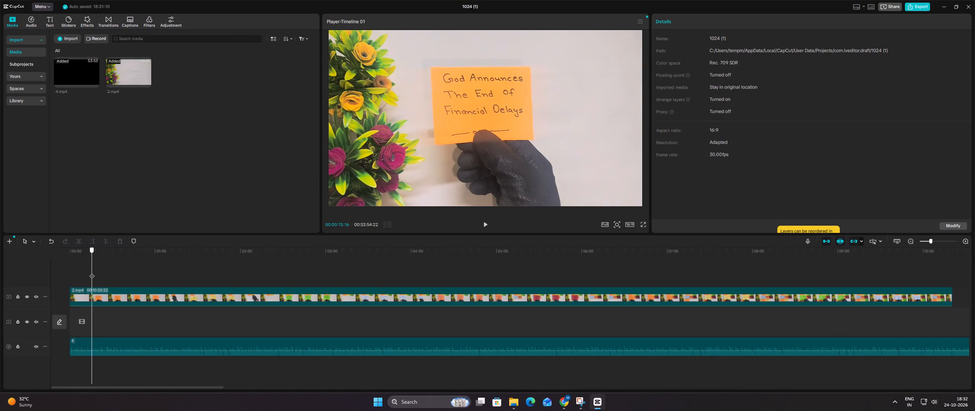
drag(92, 272, 89, 271)
click(89, 298)
click(92, 241)
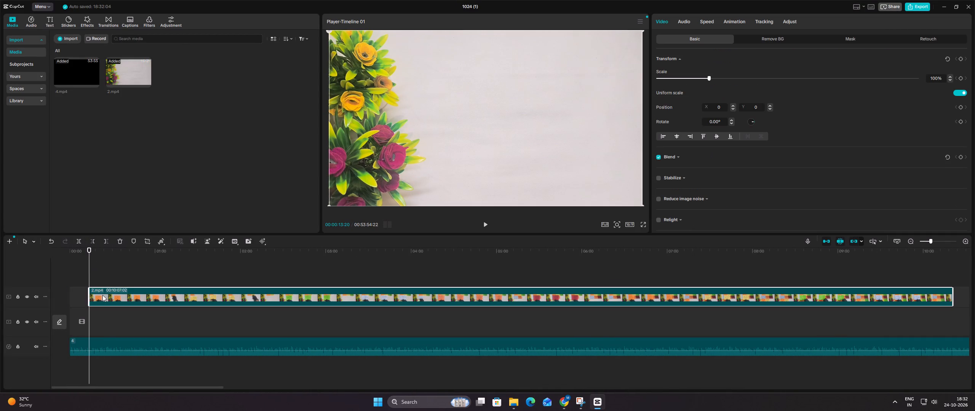
drag(102, 295, 74, 292)
Split 2.mp4 at about 00:01:00, after the first card is placed, and move the remainder aside onto a higher track.
click(70, 277)
drag(70, 275, 81, 273)
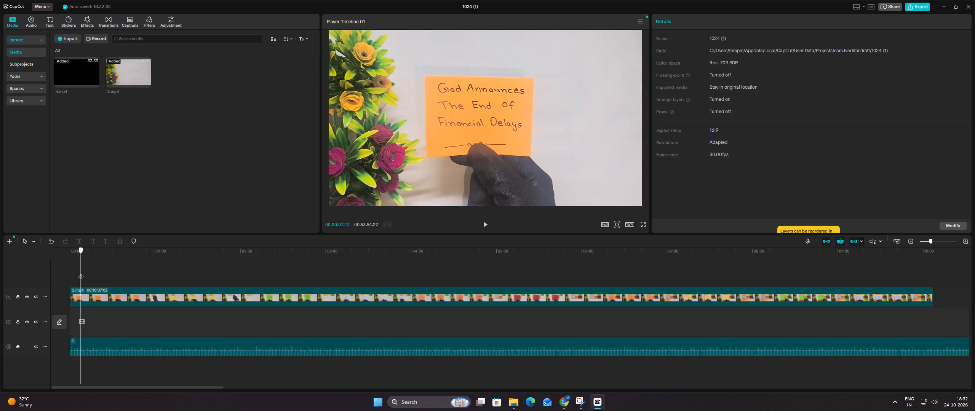
drag(81, 273, 101, 273)
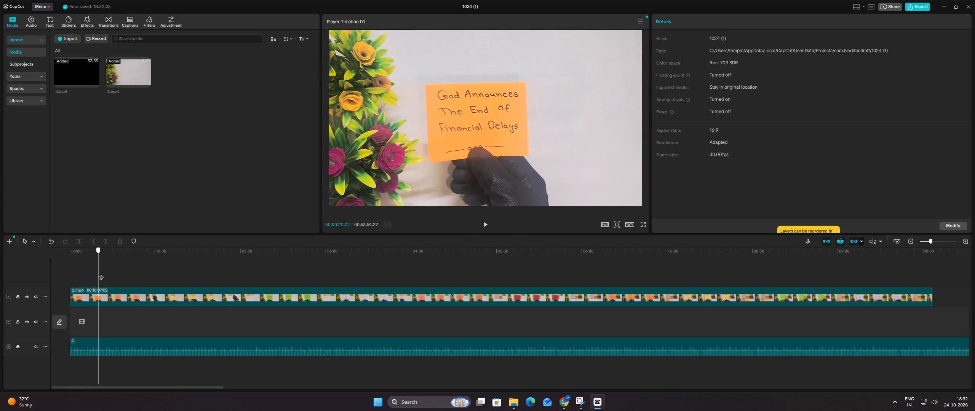
drag(101, 273, 147, 274)
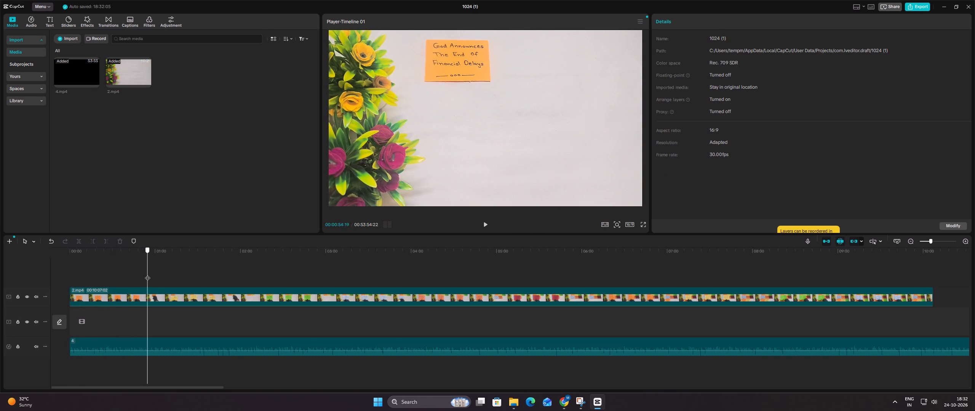
drag(147, 274, 155, 275)
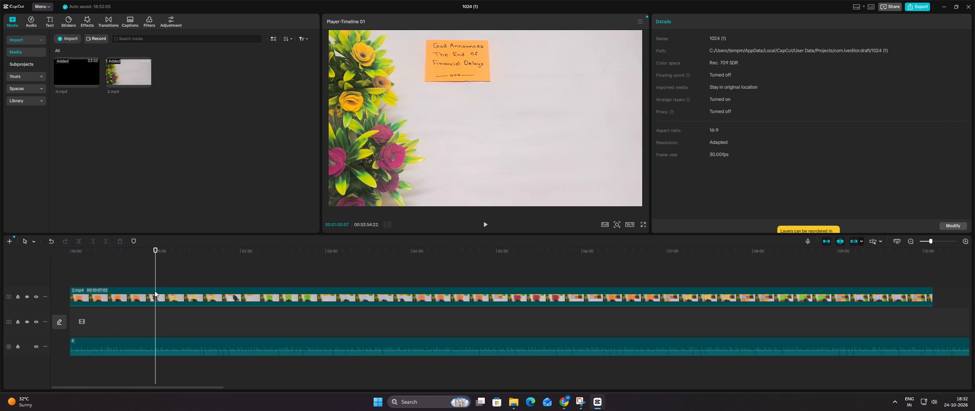
click(155, 291)
click(76, 239)
drag(176, 296, 224, 275)
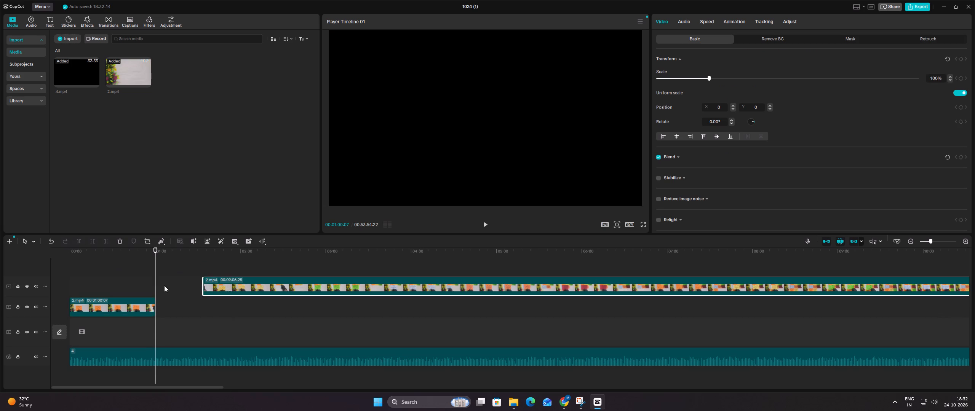
Split the first-card clip at 00:00:52:22, where the hand has left the frame.
click(119, 278)
drag(119, 278, 141, 277)
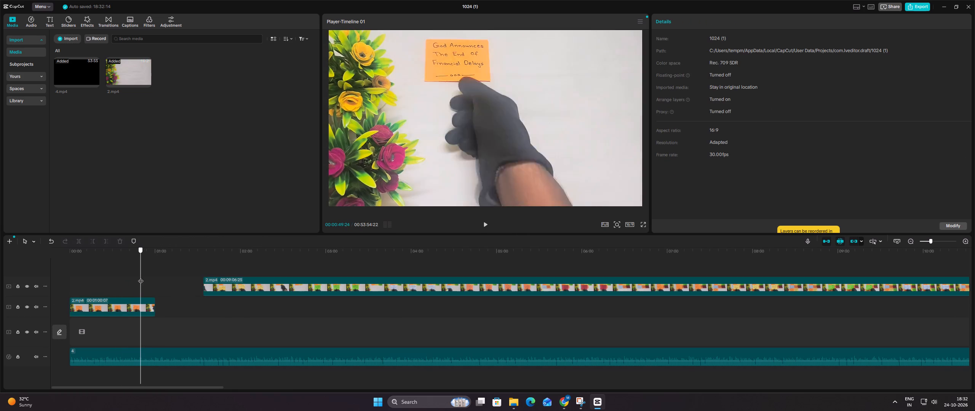
drag(141, 277, 143, 277)
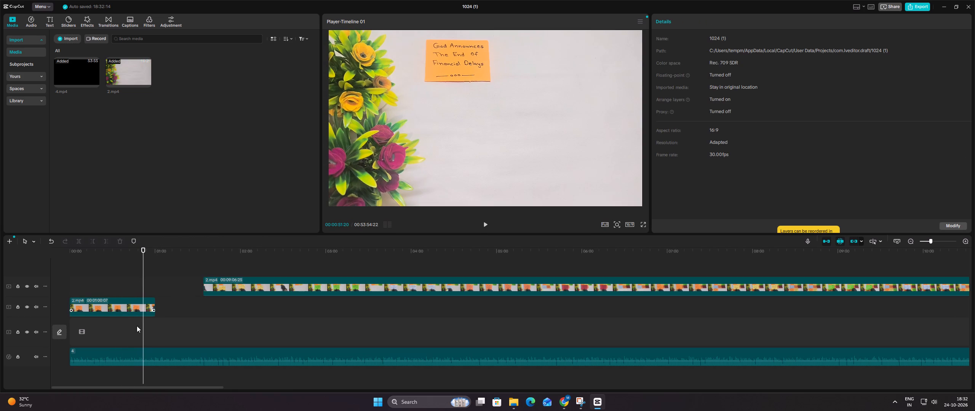
click(131, 295)
drag(133, 290, 145, 288)
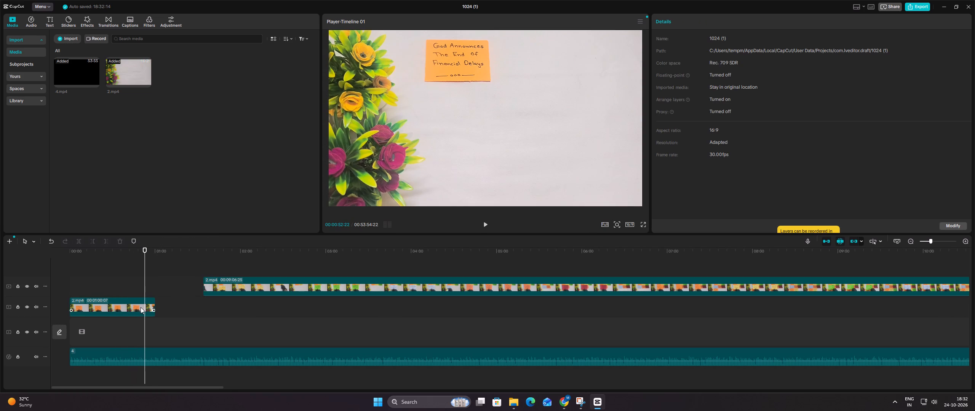
click(141, 307)
click(75, 243)
Copy the short tail of the first-card clip and paste five copies end to end behind it.
click(148, 278)
drag(148, 278, 150, 278)
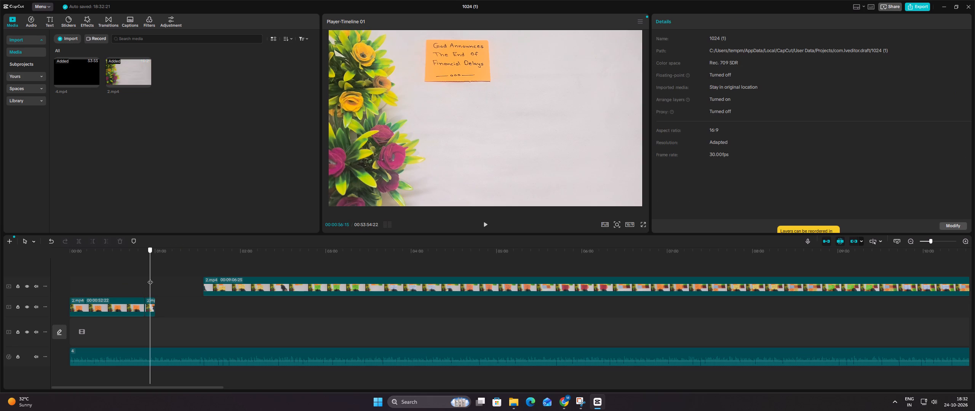
drag(150, 278, 153, 279)
click(147, 290)
drag(146, 288, 64, 268)
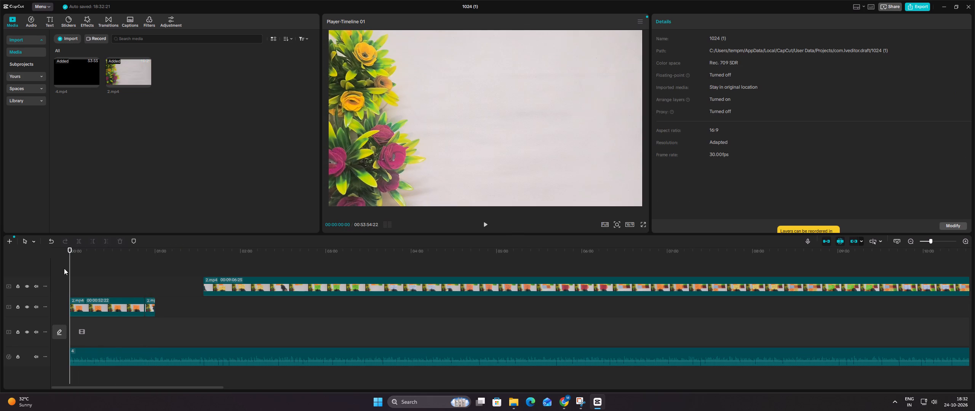
right_click(153, 301)
click(205, 113)
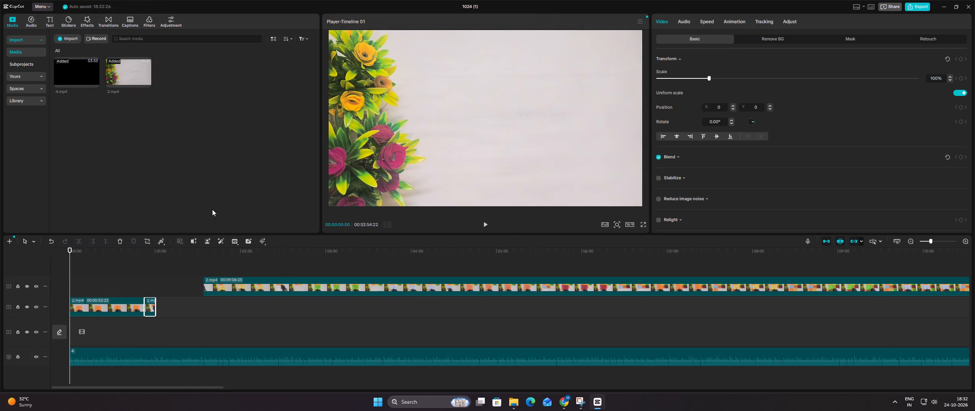
click(154, 289)
key(ctrl+v)
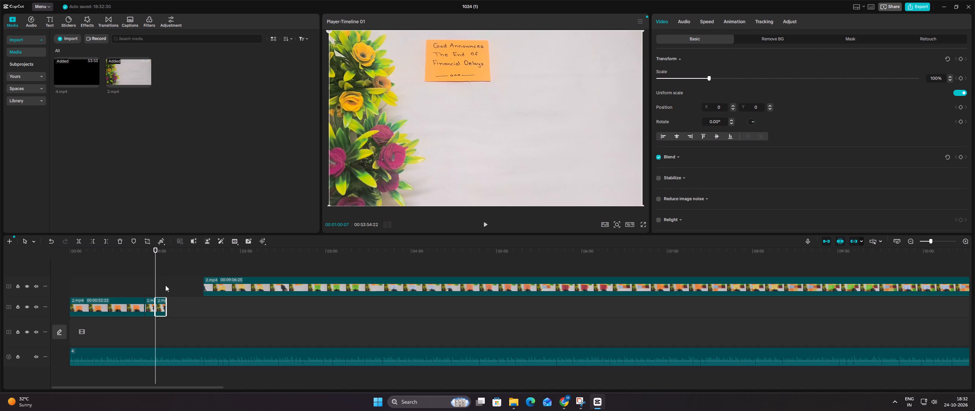
ctrl+click(165, 285)
key(ctrl+v)
ctrl+click(177, 287)
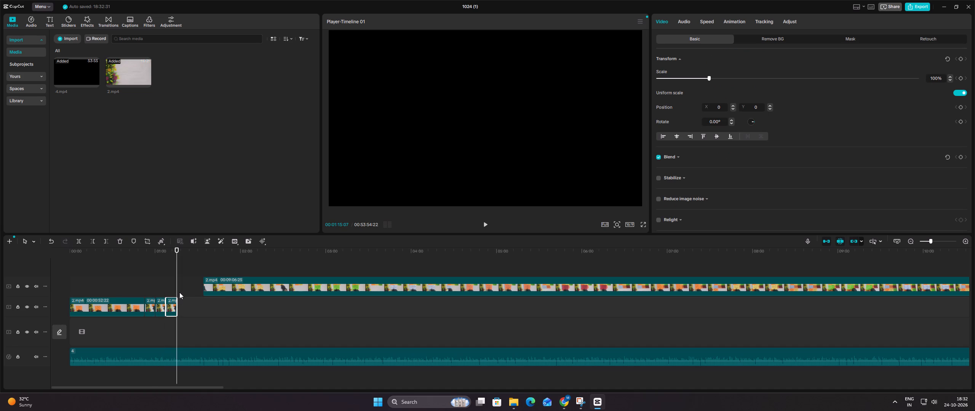
key(ctrl+v)
ctrl+click(187, 287)
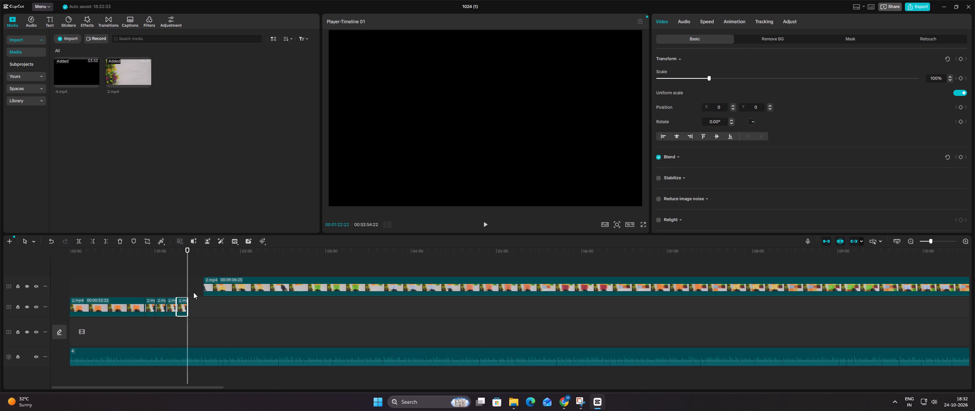
key(ctrl+v)
ctrl+click(200, 289)
key(ctrl+v)
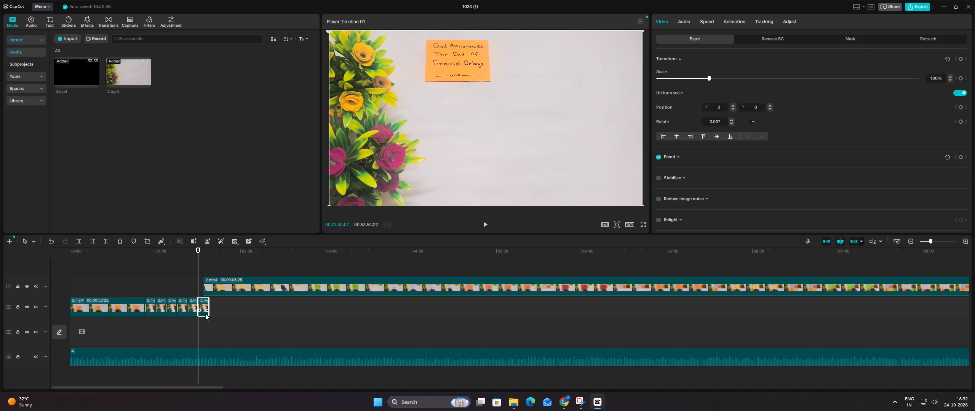
Move the first-card clip and all its tail pieces together down to the start of the main track.
ctrl+drag(218, 300, 96, 304)
drag(96, 304, 87, 341)
click(105, 297)
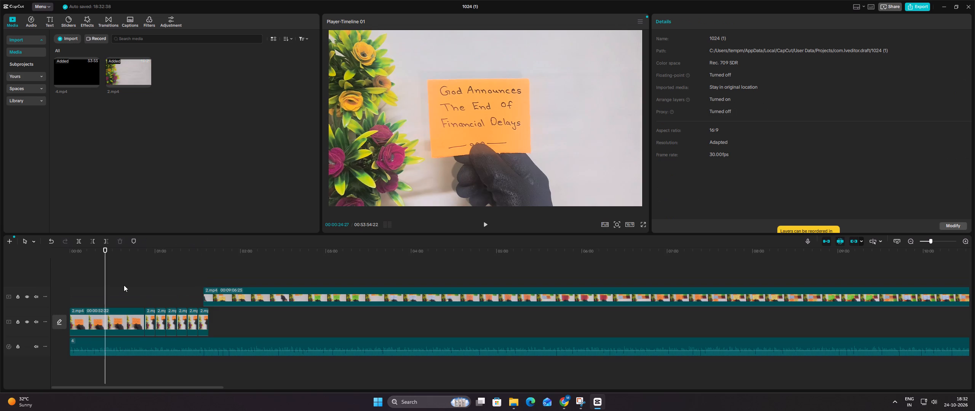
Move the remaining footage further along the upper track to about 00:02:11.
ctrl+scroll(126, 284, down, 4)
drag(171, 290, 204, 291)
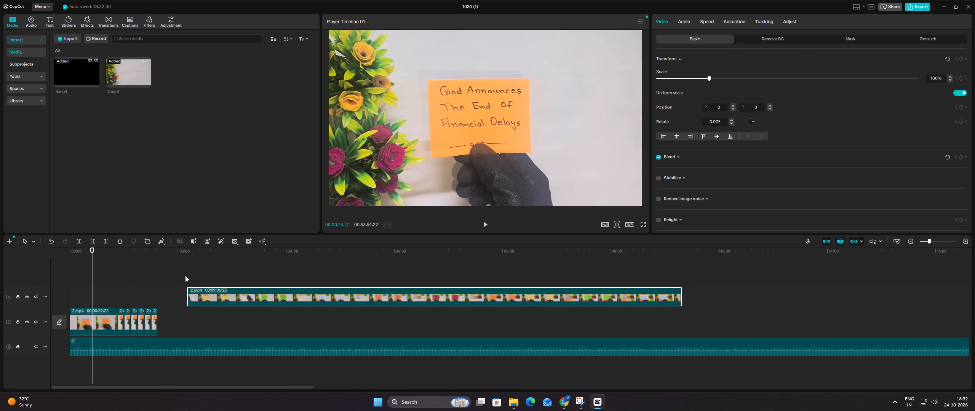
click(185, 276)
Split the remaining footage at 00:03:11:07, after the second card is placed and before the green card appears.
ctrl+scroll(186, 274, down, 2)
ctrl+scroll(186, 274, up, 4)
click(172, 275)
click(174, 275)
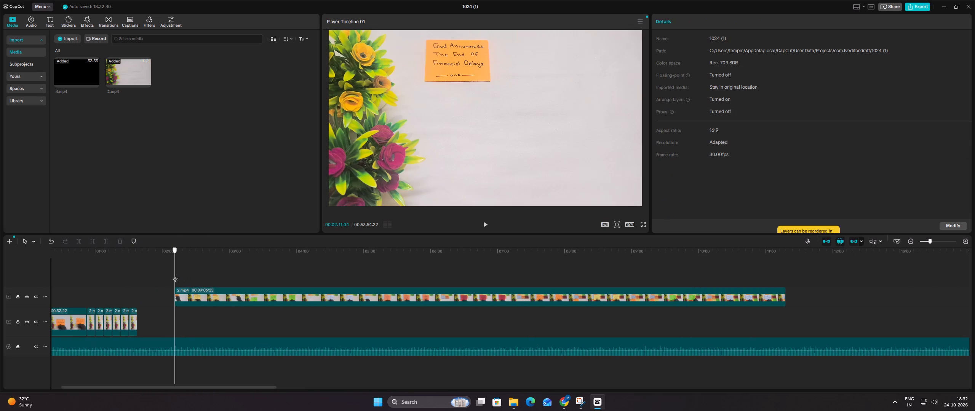
drag(176, 275, 227, 273)
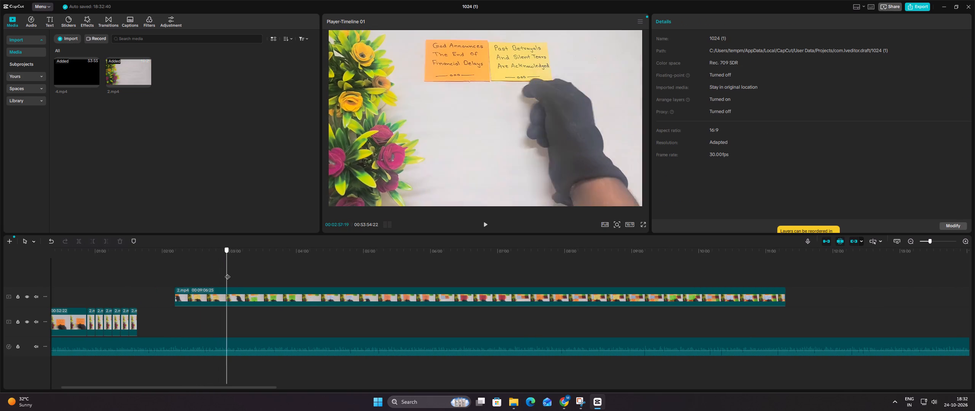
drag(227, 273, 249, 275)
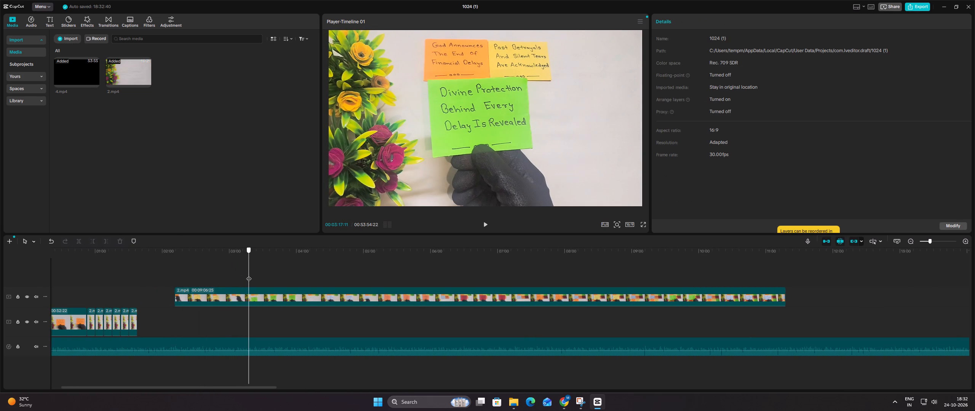
drag(249, 275, 242, 276)
click(234, 295)
click(84, 242)
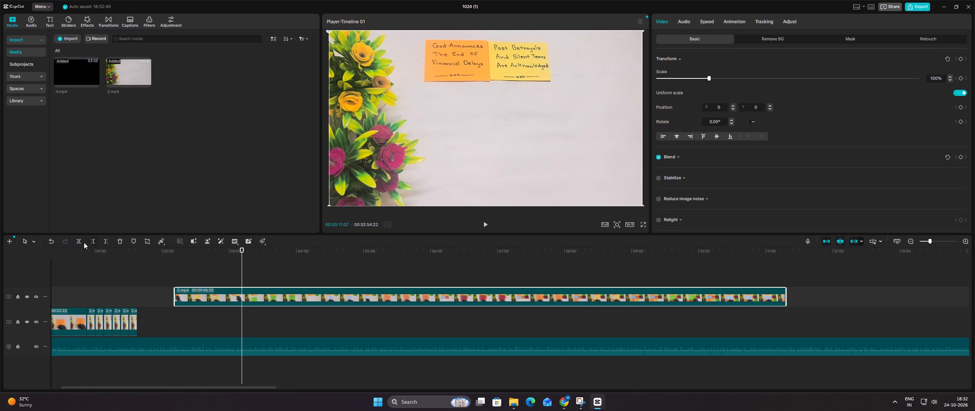
click(78, 241)
Slide the second-card clip closer to the first-card section and move the rest of the footage to about 00:05:58.
drag(214, 291, 182, 290)
click(184, 279)
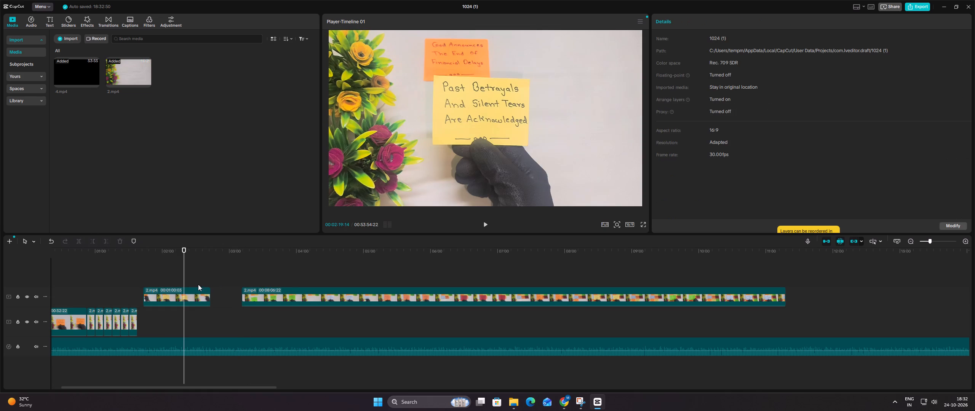
drag(272, 299, 458, 294)
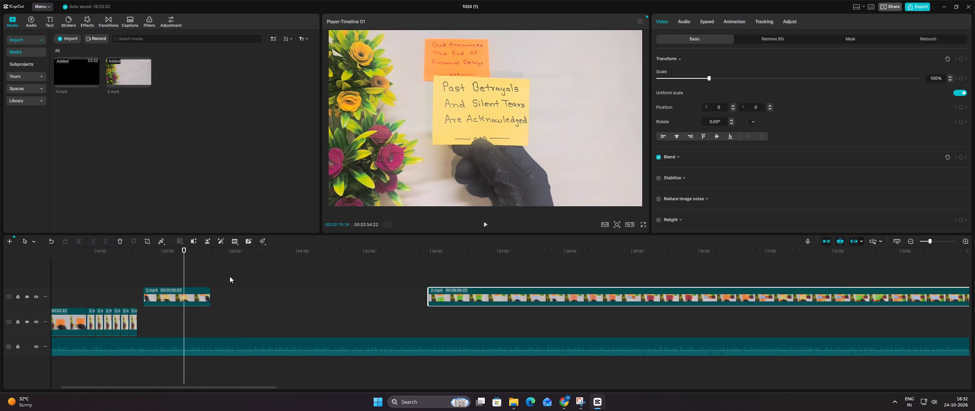
Split the second-card clip at about 00:02:34, where only the two placed cards are in view.
click(195, 272)
drag(195, 272, 200, 272)
click(193, 296)
click(82, 241)
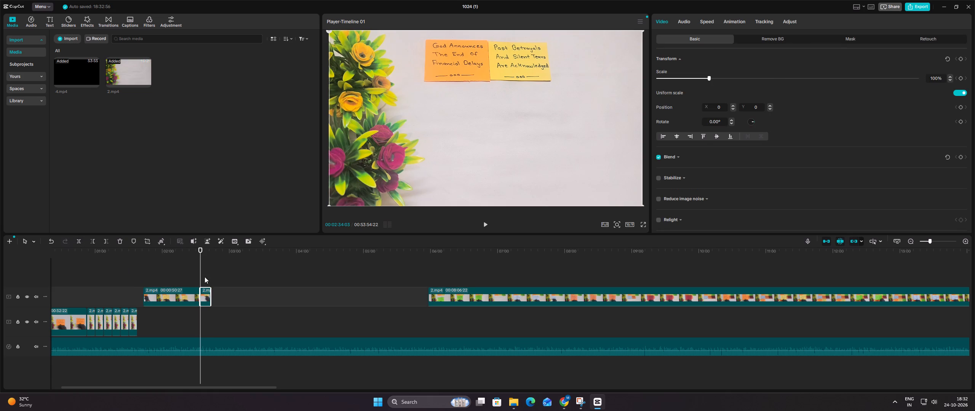
Copy the short tail of the second-card clip and paste five copies end to end behind it.
double_click(205, 277)
right_click(205, 292)
right_click(205, 292)
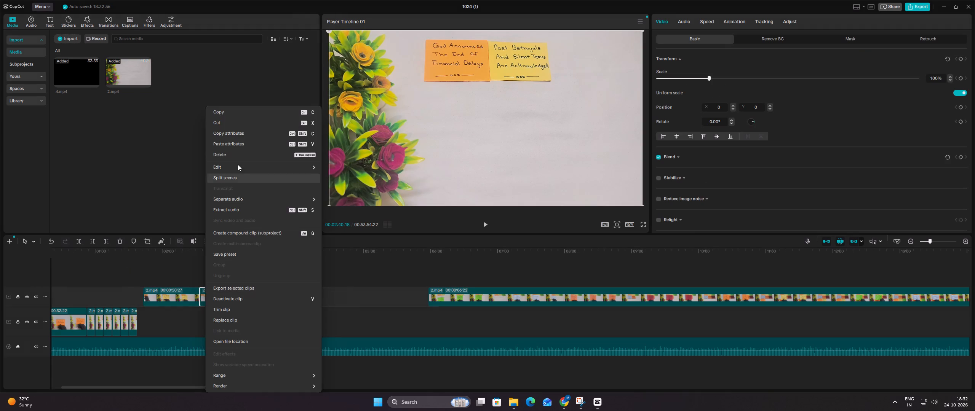
click(239, 113)
click(212, 274)
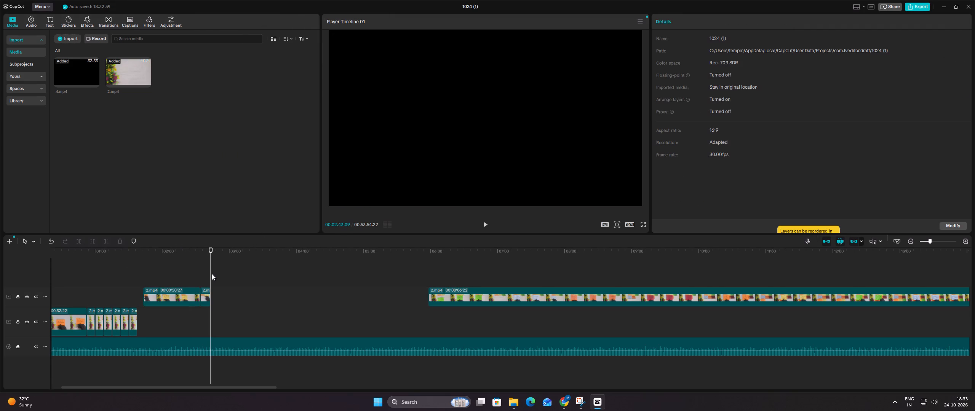
key(ctrl+v)
ctrl+click(223, 276)
key(ctrl+v)
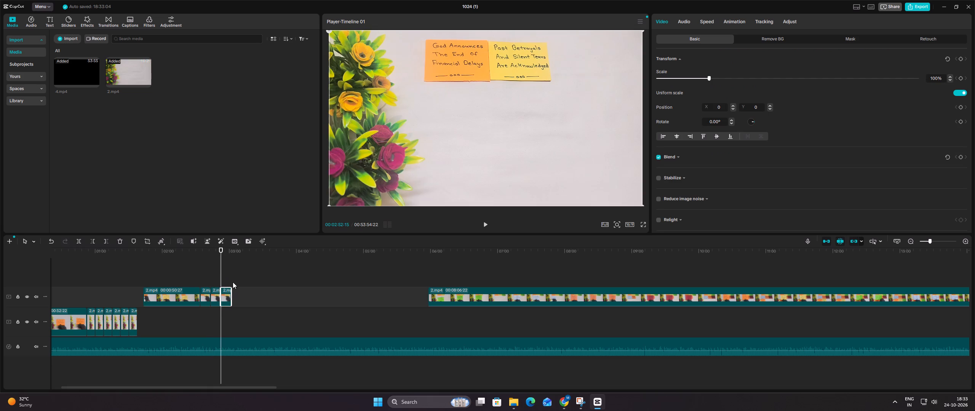
ctrl+click(230, 278)
key(ctrl+v)
ctrl+click(242, 274)
key(ctrl+v)
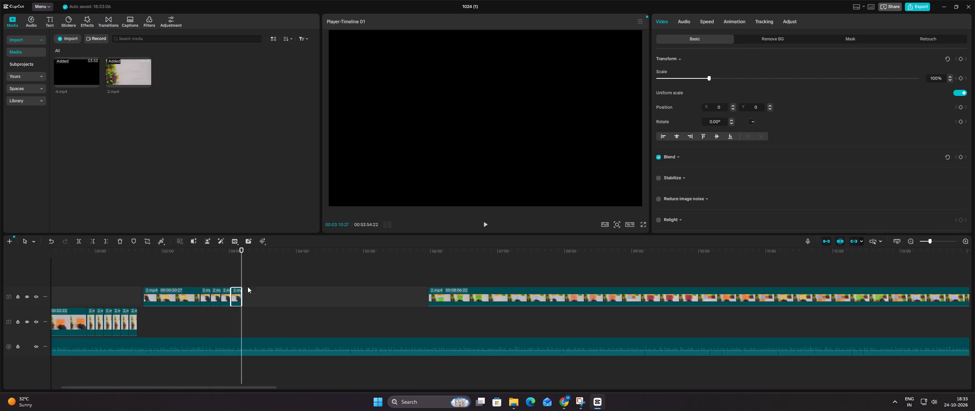
ctrl+click(253, 276)
key(ctrl+v)
Move the second-card clip and its tail pieces together onto the main track, directly after the first-card section.
ctrl+drag(280, 301, 212, 294)
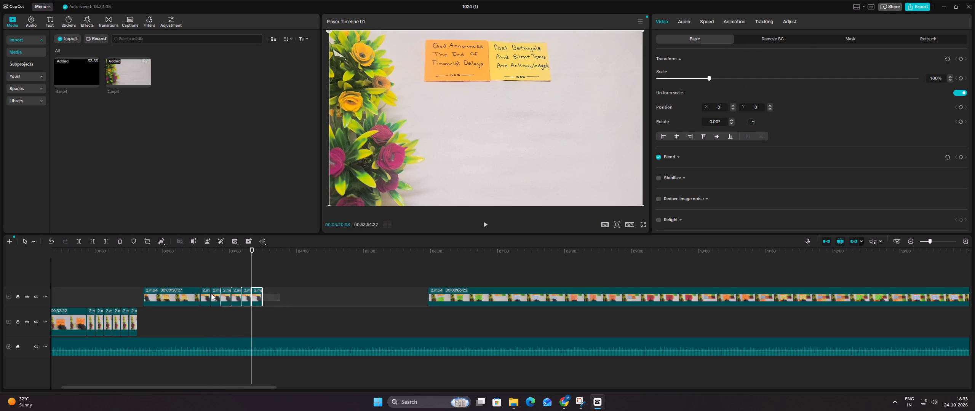
ctrl+drag(212, 294, 163, 295)
ctrl+drag(163, 295, 166, 319)
click(180, 299)
Split the remaining footage at about 00:06:57, after the green third card is placed.
click(235, 279)
drag(235, 279, 247, 279)
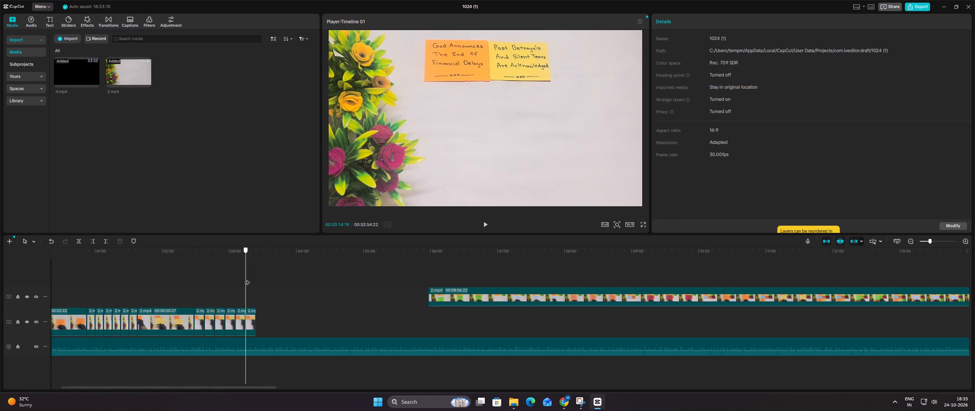
drag(247, 279, 252, 279)
click(427, 275)
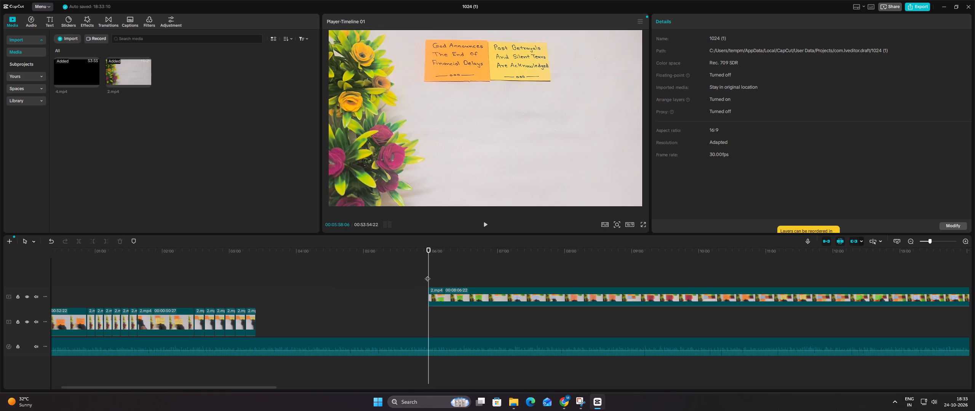
drag(427, 275, 495, 275)
click(492, 294)
click(80, 242)
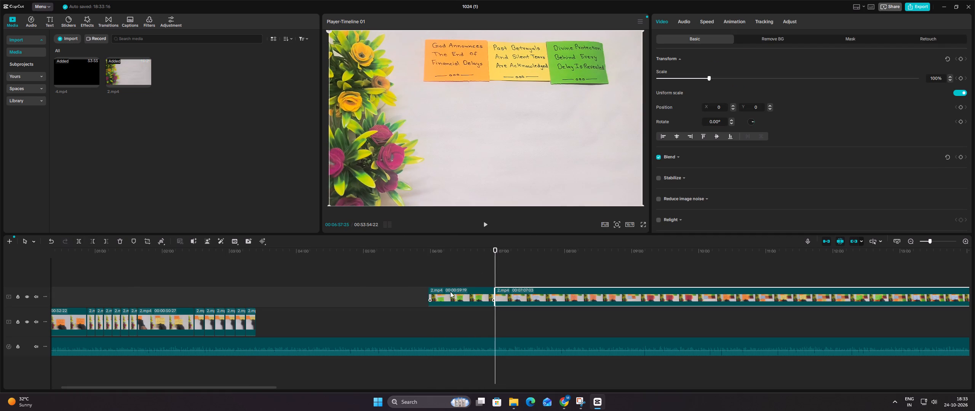
Move the third-card clip earlier on the upper track and split off its short tail at about 00:04:50.
drag(452, 293, 324, 295)
click(337, 276)
drag(337, 276, 356, 274)
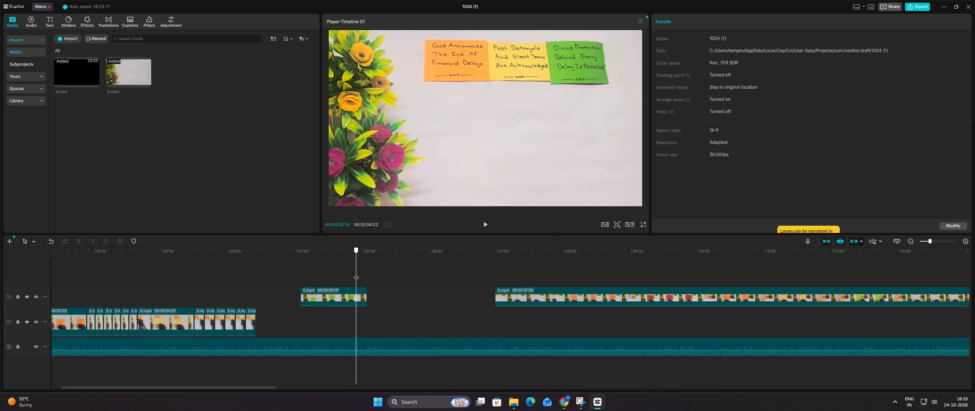
drag(356, 274, 353, 274)
click(348, 300)
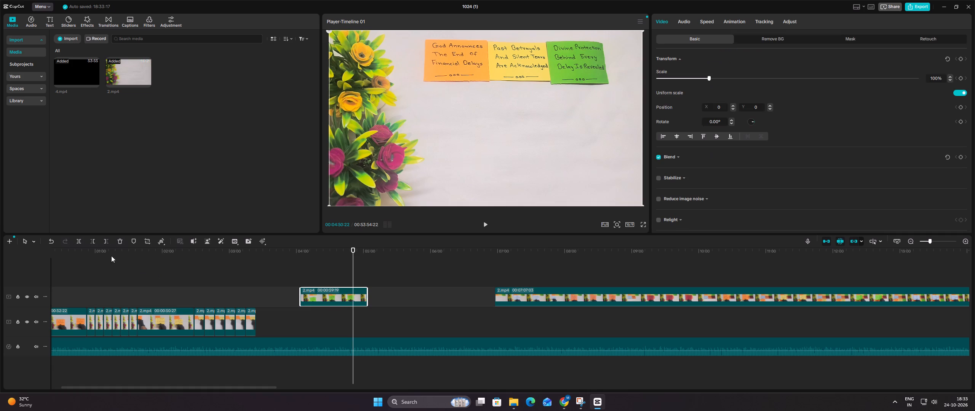
click(79, 240)
Copy the short tail of the third-card clip and paste five copies end to end behind it.
click(356, 274)
drag(357, 274, 366, 272)
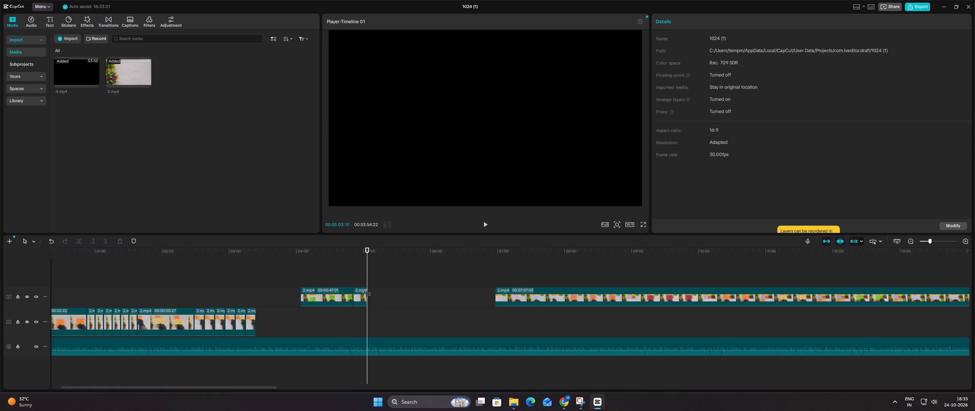
click(355, 298)
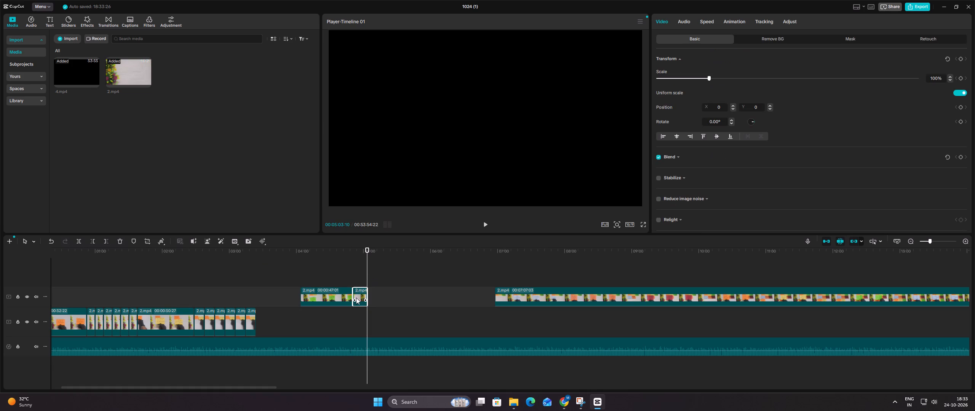
right_click(364, 294)
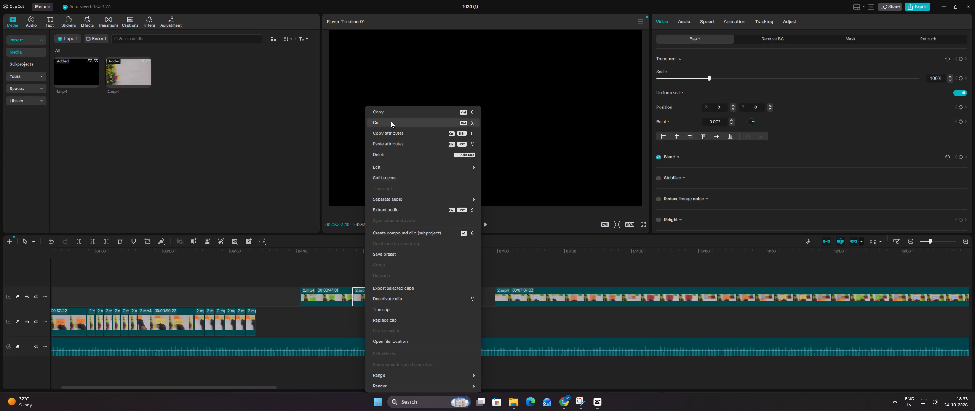
click(390, 112)
key(ctrl+v)
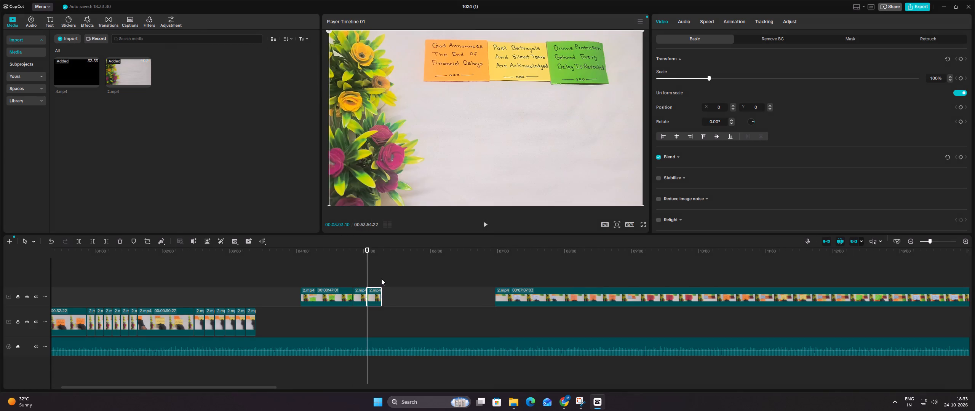
ctrl+click(381, 279)
key(ctrl+v)
ctrl+click(393, 276)
key(ctrl+v)
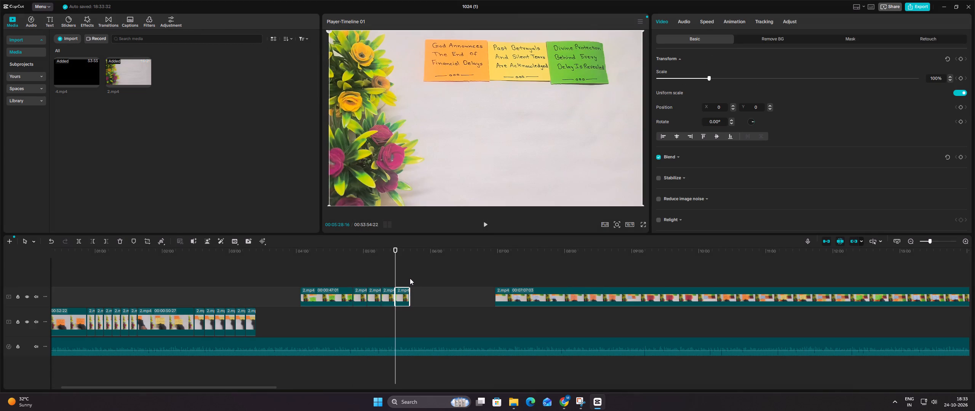
ctrl+click(410, 278)
key(ctrl+v)
ctrl+click(423, 281)
key(ctrl+v)
Move the third-card clip and its tail pieces together onto the main track, directly after the second-card section.
drag(444, 296, 403, 298)
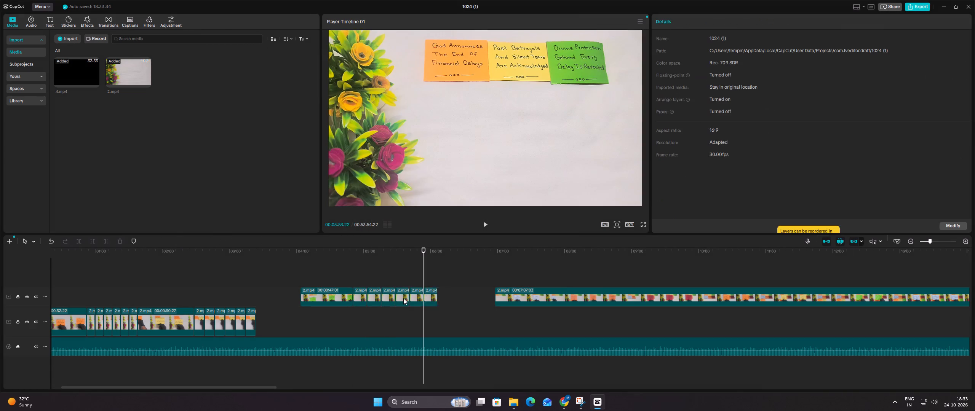
drag(403, 298, 330, 299)
drag(329, 299, 293, 324)
click(326, 286)
drag(334, 285, 361, 287)
click(361, 287)
Delete the last tail copy at the end of the third-card section on the main track.
ctrl+scroll(361, 287, down, 7)
ctrl+scroll(361, 287, up, 1)
ctrl+scroll(351, 302, down, 1)
ctrl+scroll(349, 303, up, 2)
ctrl+scroll(349, 303, down, 2)
ctrl+scroll(349, 303, up, 1)
ctrl+scroll(349, 303, down, 2)
ctrl+scroll(310, 327, down, 3)
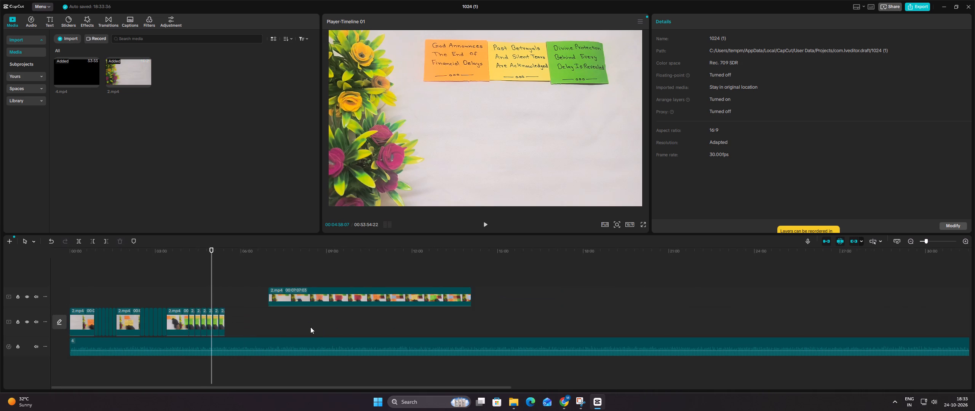
ctrl+scroll(310, 327, down, 8)
ctrl+scroll(310, 327, up, 5)
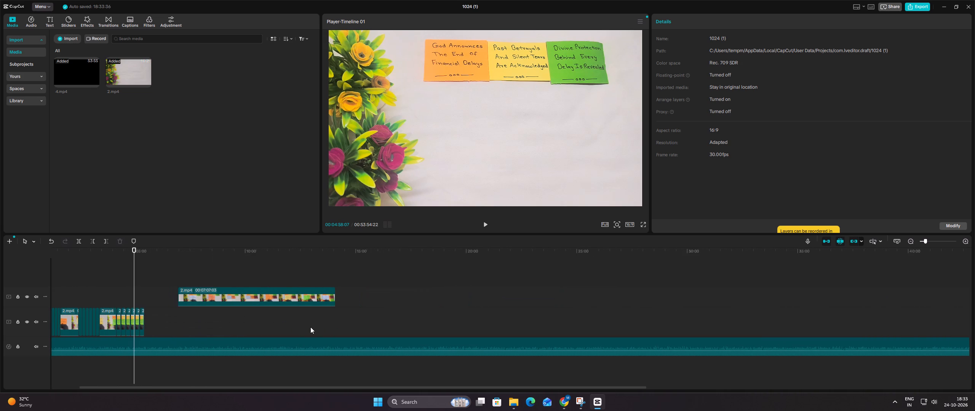
ctrl+scroll(110, 309, up, 5)
ctrl+scroll(129, 286, down, 1)
ctrl+scroll(129, 286, up, 2)
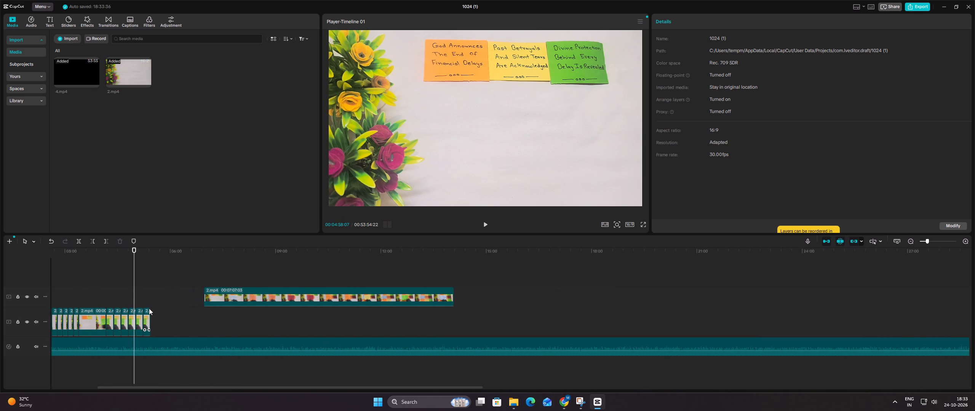
click(149, 308)
click(121, 242)
click(114, 285)
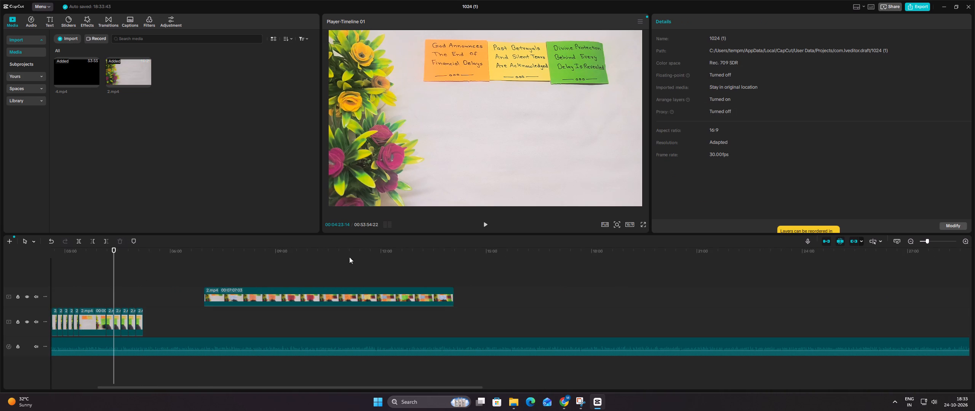
Split the remaining footage at about 00:07:53, after the blue fourth card is placed and before the next card appears.
click(489, 223)
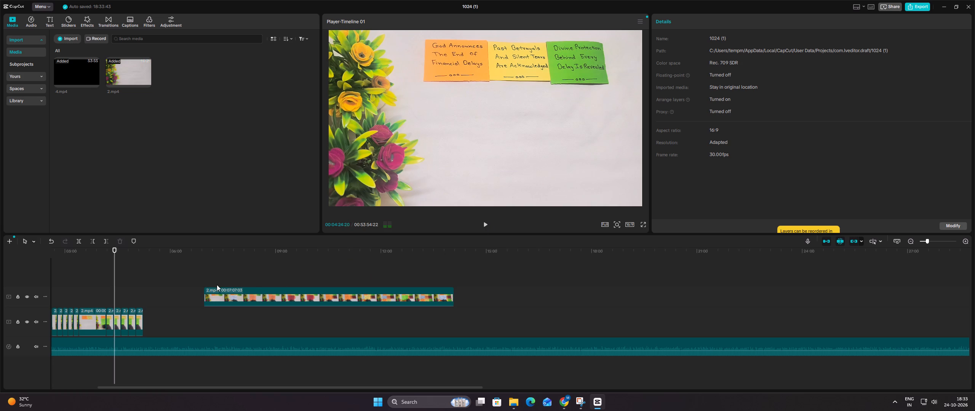
ctrl+scroll(208, 274, up, 1)
ctrl+scroll(208, 274, down, 1)
ctrl+scroll(208, 274, up, 5)
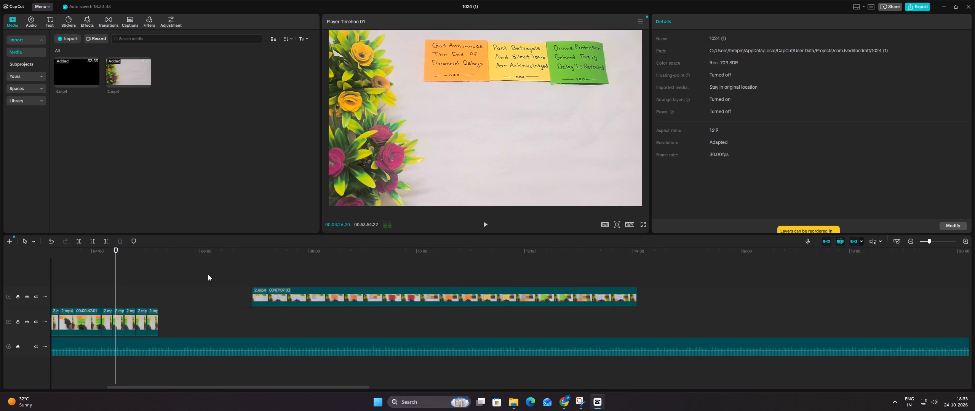
ctrl+scroll(208, 274, up, 7)
click(379, 274)
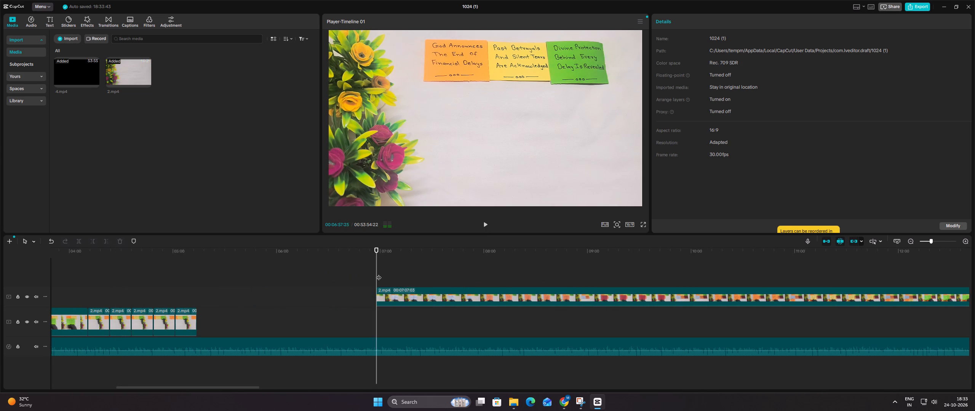
drag(379, 274, 446, 280)
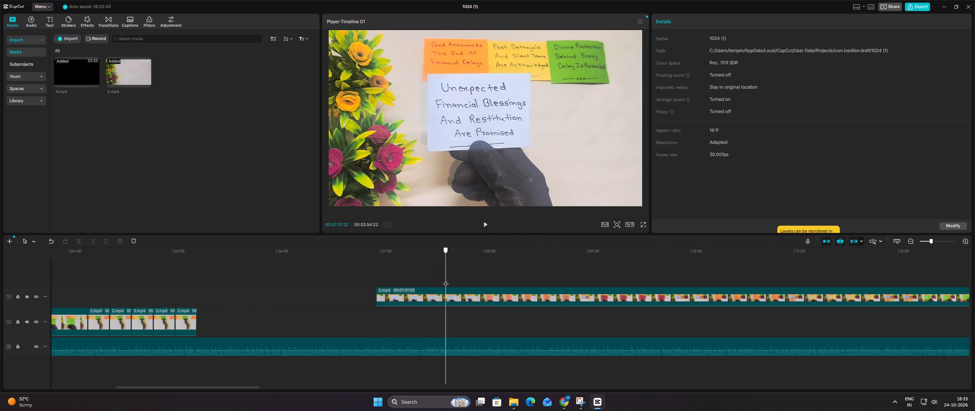
drag(446, 280, 476, 284)
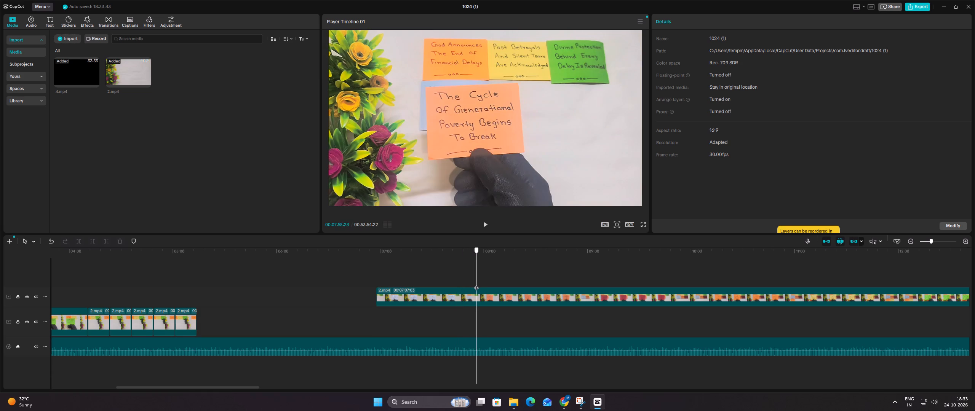
drag(476, 284, 472, 285)
click(463, 303)
click(80, 243)
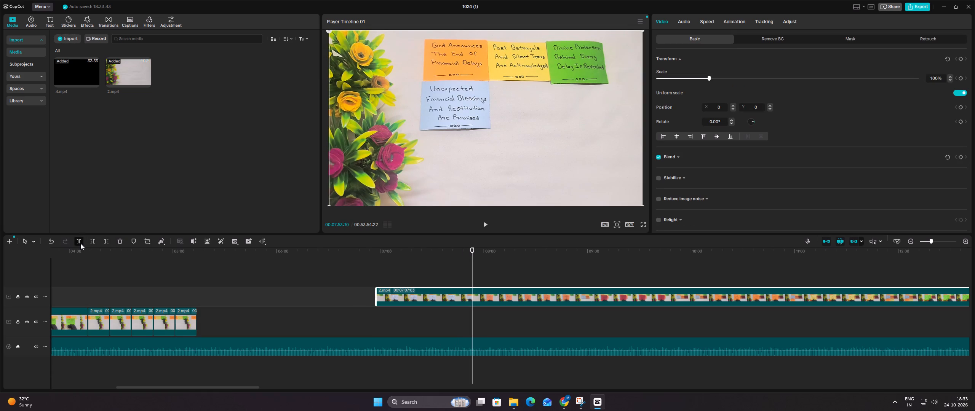
Move the fourth-card clip earlier on the upper track and split off its short tail at about 00:06:11.
drag(408, 298, 246, 295)
click(256, 273)
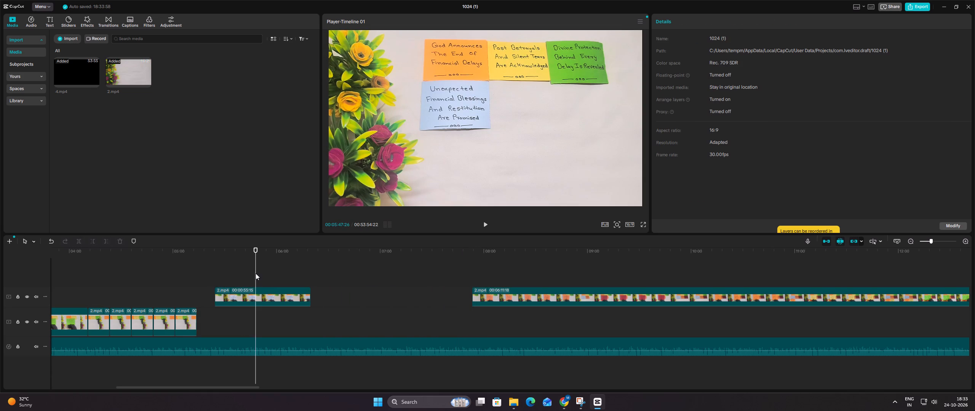
drag(256, 273, 297, 272)
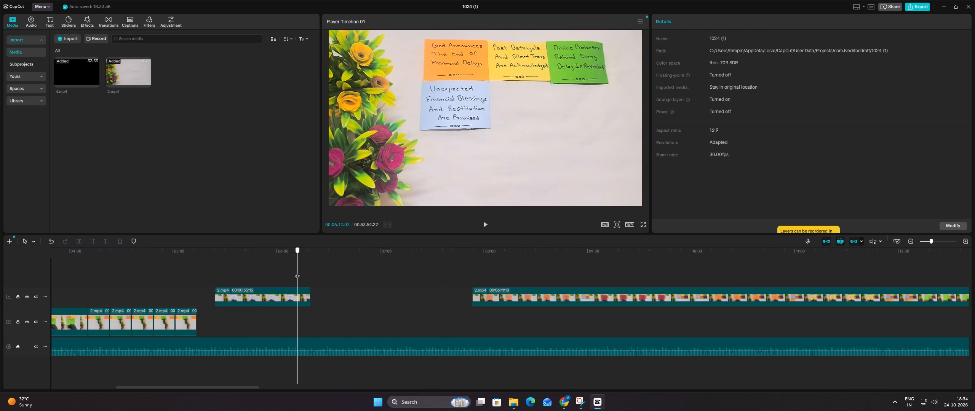
drag(297, 272, 296, 273)
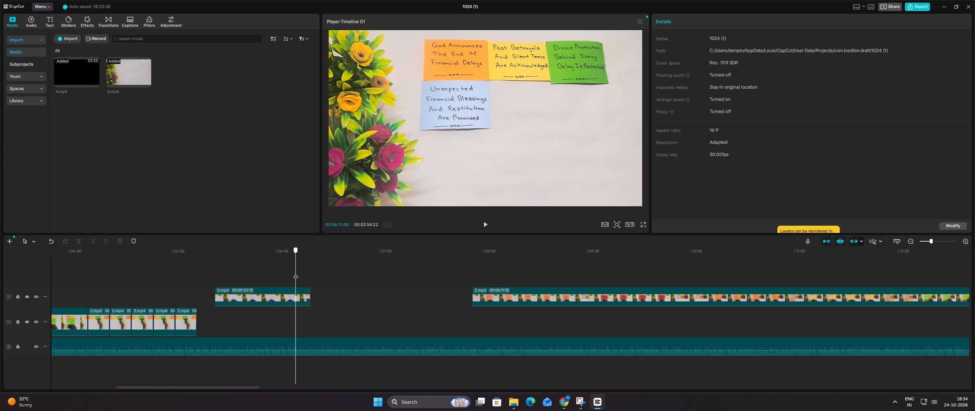
drag(296, 273, 296, 273)
click(295, 296)
click(77, 241)
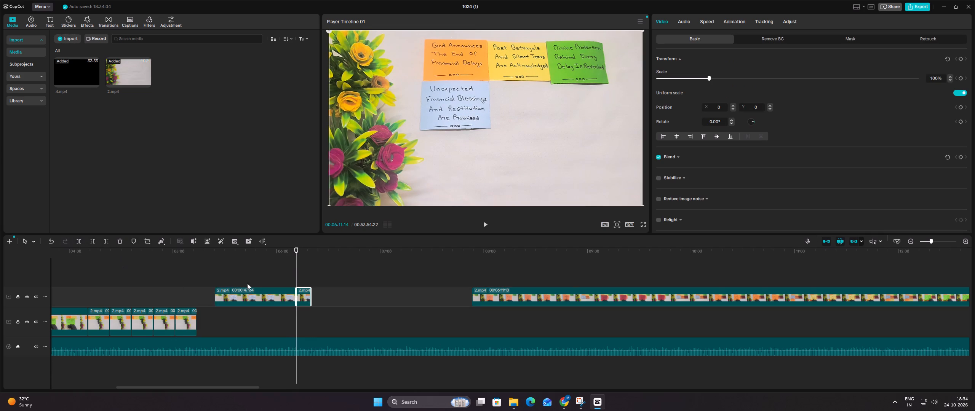
Copy the short tail of the fourth-card clip and paste five copies end to end behind it.
right_click(305, 292)
click(338, 109)
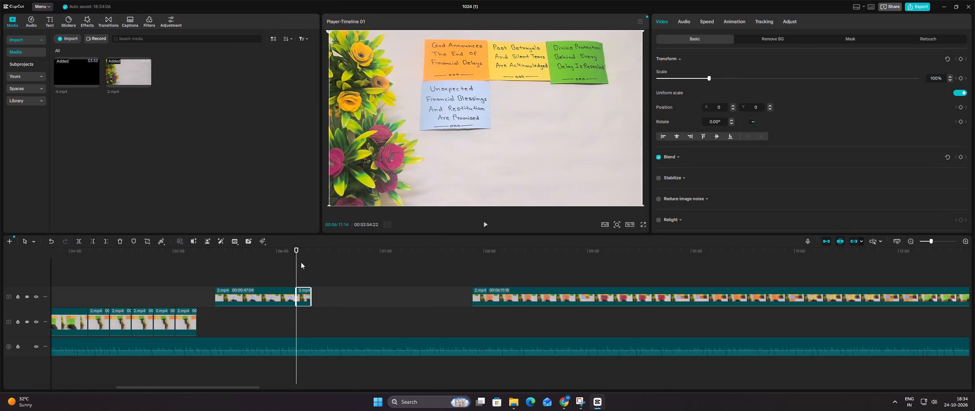
click(301, 265)
drag(301, 265, 306, 266)
right_click(307, 290)
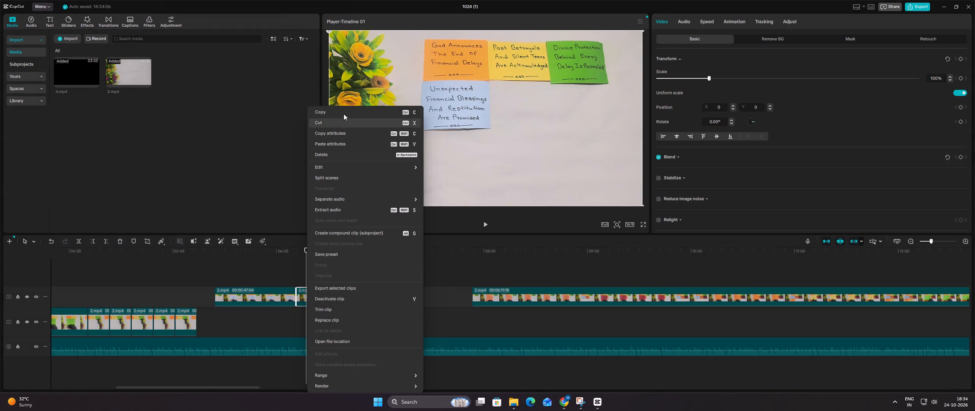
click(344, 108)
ctrl+drag(307, 274, 312, 274)
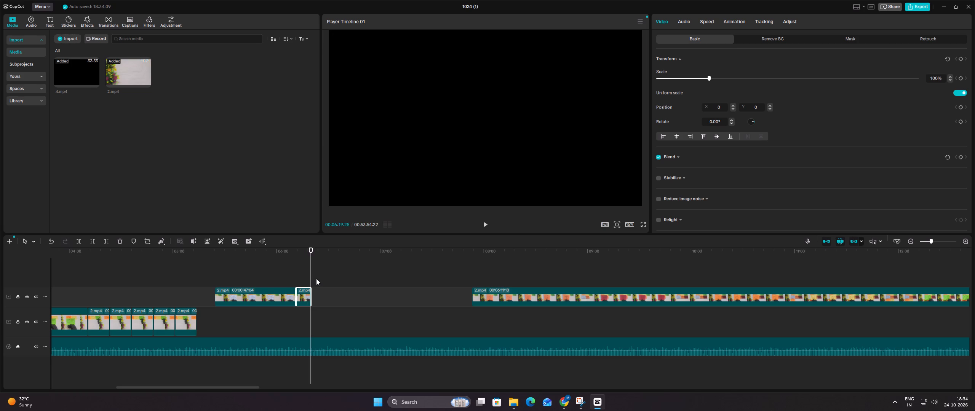
key(ctrl+v)
ctrl+click(323, 278)
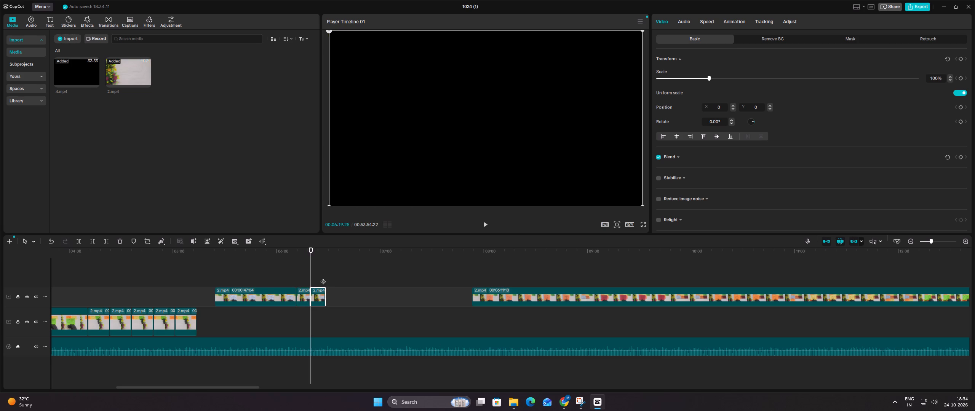
key(ctrl+v)
ctrl+click(337, 276)
key(ctrl+v)
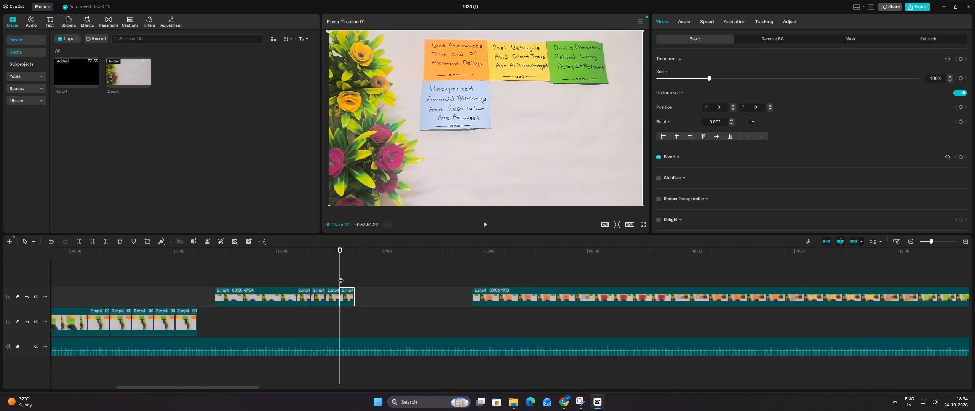
ctrl+click(353, 274)
key(ctrl+v)
ctrl+click(368, 276)
key(ctrl+v)
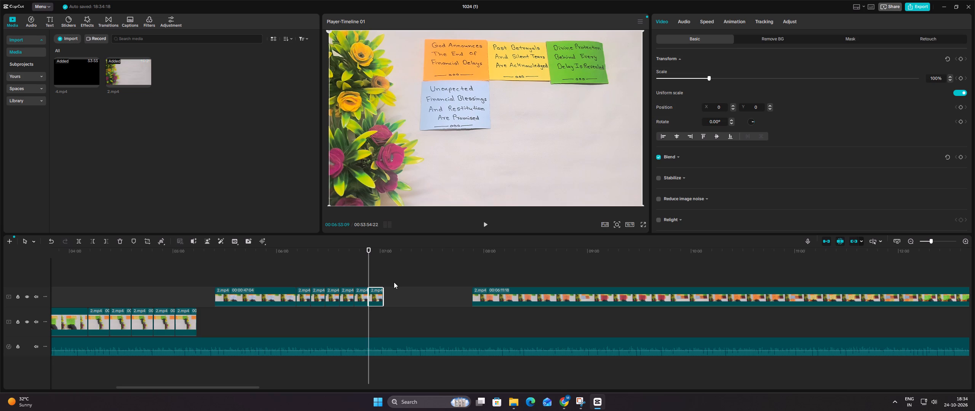
Move the fourth-card clip and its tail pieces together onto the main track, directly after the third-card section.
drag(394, 282, 288, 299)
drag(282, 299, 267, 321)
click(288, 285)
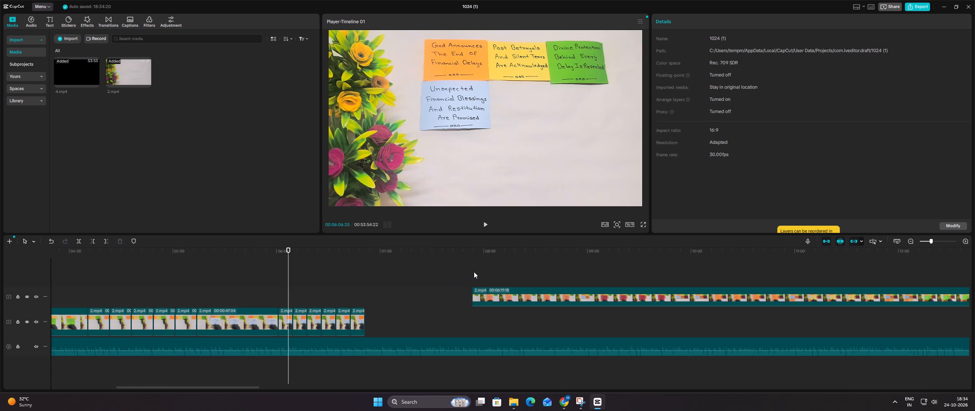
Shift the remaining footage later on the upper track and split it at about 00:09:32, after the orange fifth card is placed.
drag(490, 297, 555, 296)
click(534, 277)
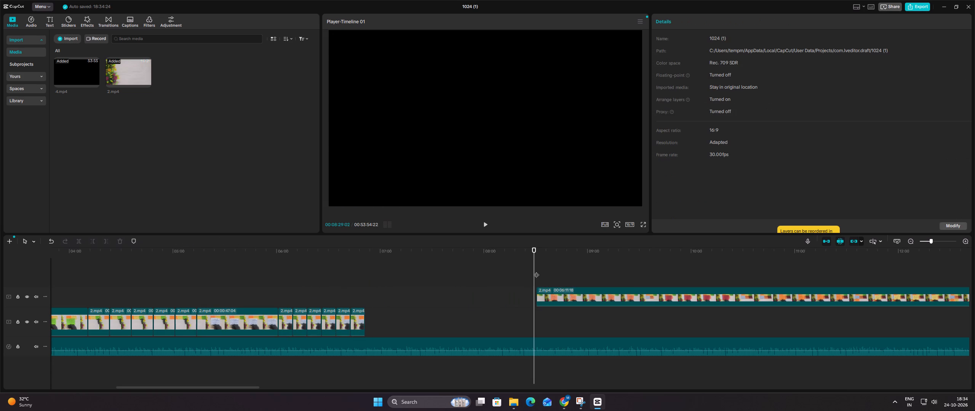
click(536, 271)
drag(536, 271, 637, 279)
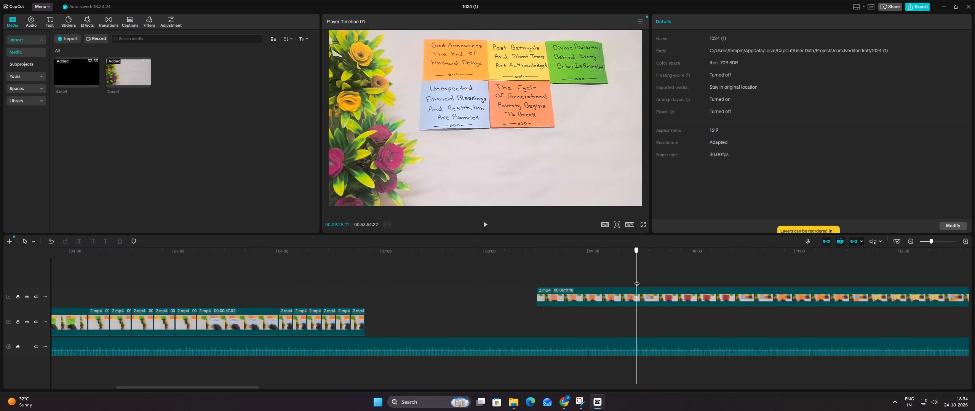
drag(637, 279, 643, 281)
click(636, 293)
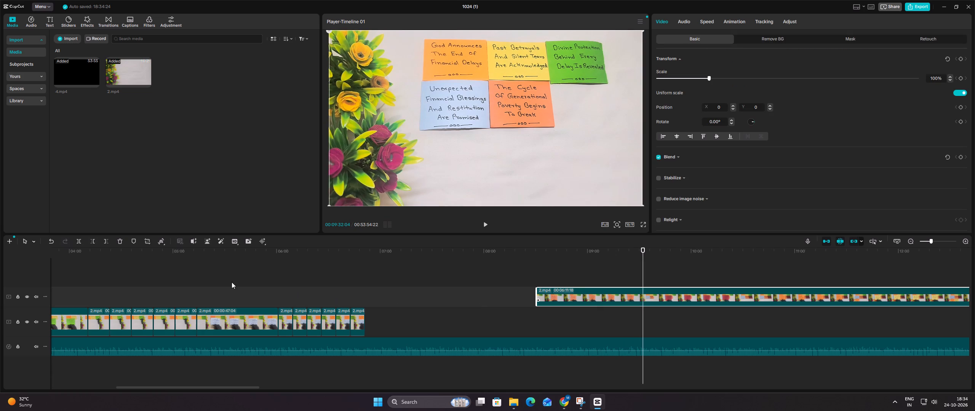
click(81, 239)
Move the fifth-card clip earlier on the upper track and split off its short tail at about 00:07:44.
drag(550, 295, 392, 300)
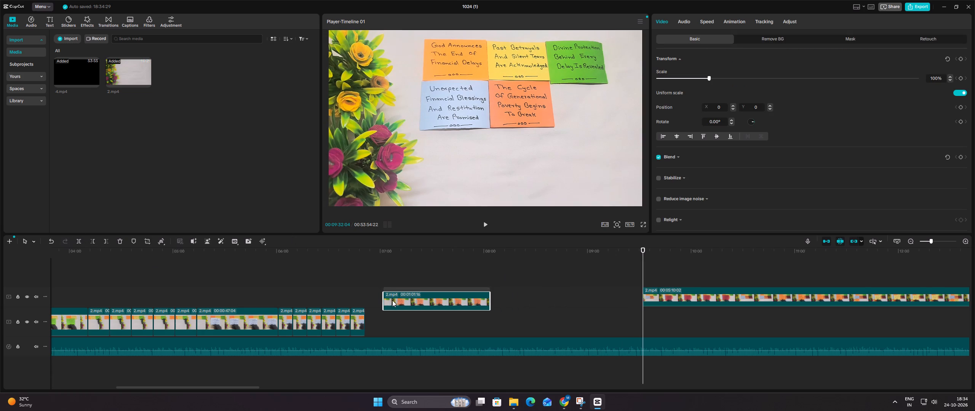
drag(392, 300, 380, 301)
click(407, 272)
drag(407, 272, 444, 269)
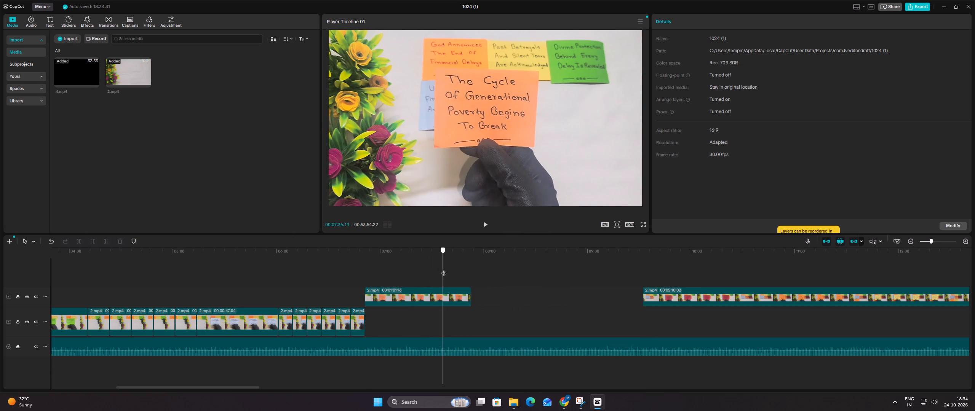
drag(444, 269, 456, 268)
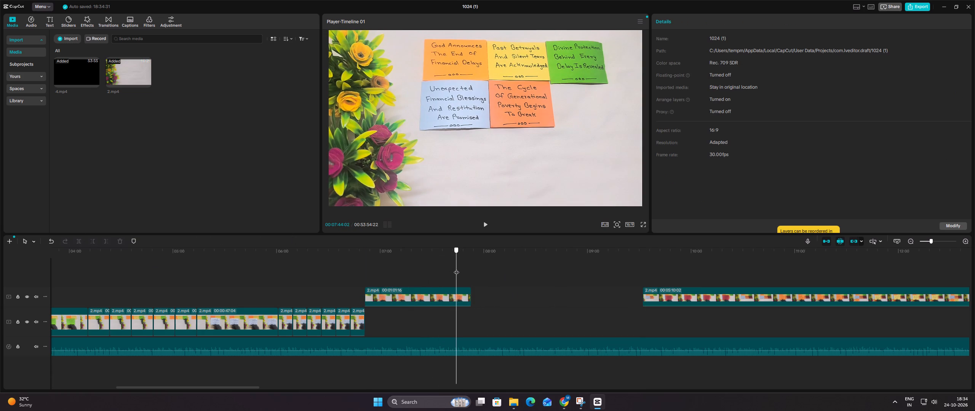
drag(456, 268, 457, 268)
click(450, 293)
click(80, 239)
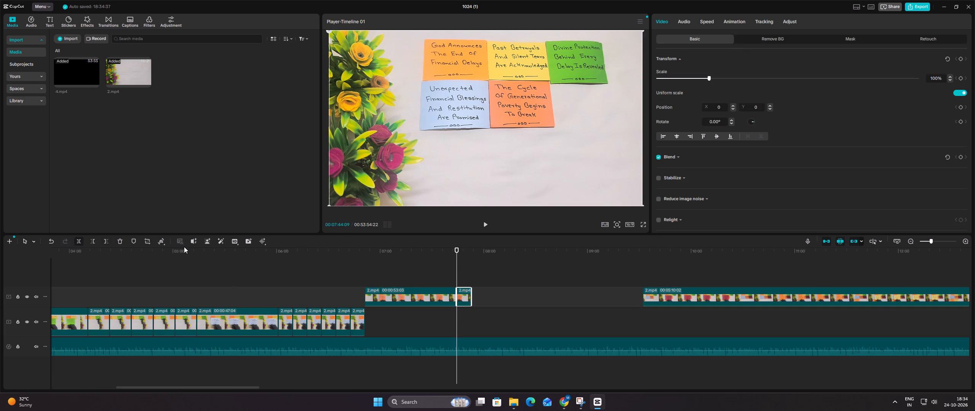
Copy the short tail of the fifth-card clip and paste five copies end to end behind it.
click(467, 273)
click(464, 272)
right_click(463, 292)
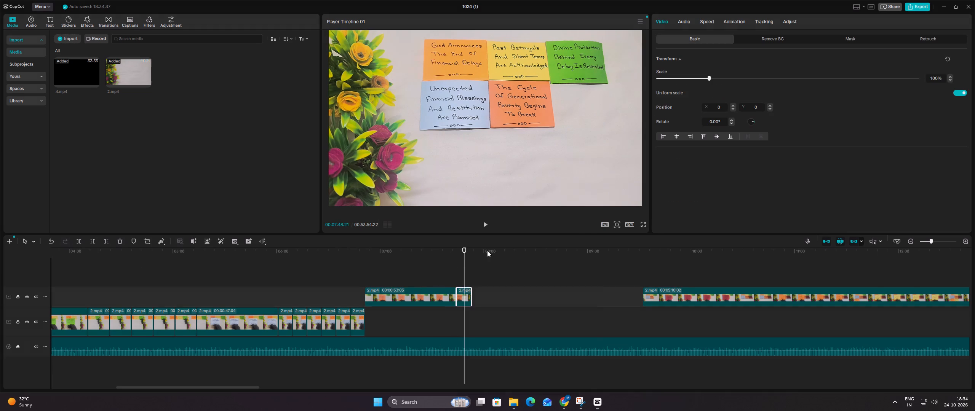
click(494, 109)
ctrl+click(472, 278)
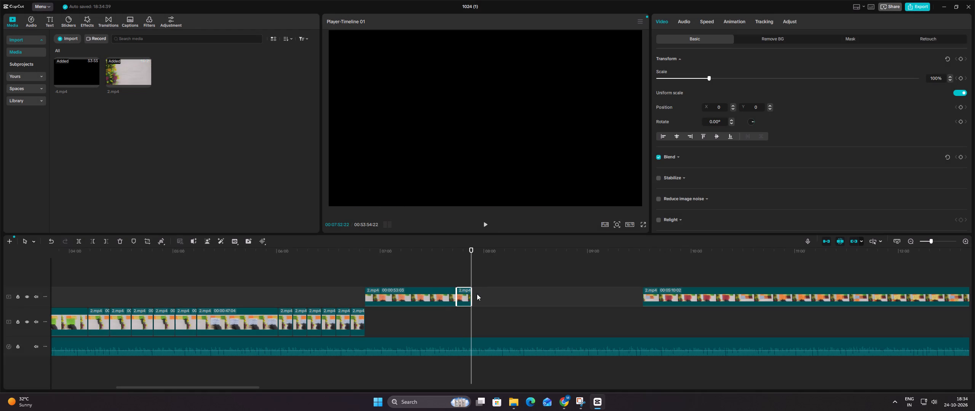
key(ctrl+v)
ctrl+click(487, 278)
key(ctrl+v)
ctrl+click(499, 276)
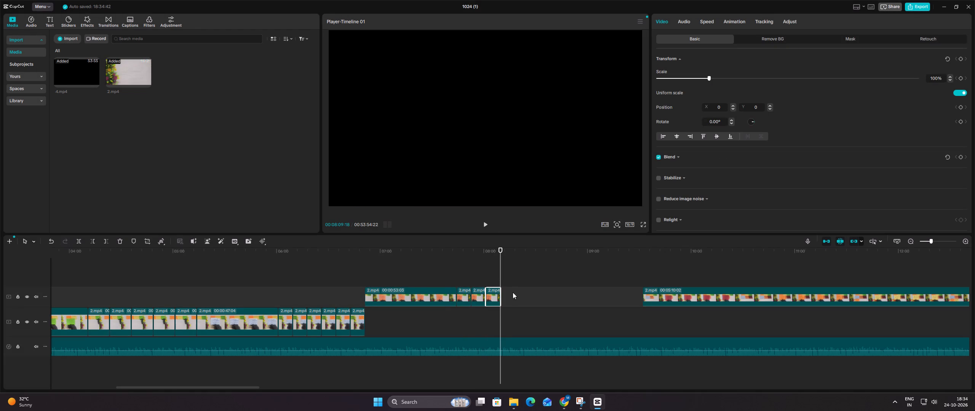
key(ctrl+v)
ctrl+click(515, 275)
key(ctrl+v)
ctrl+click(528, 277)
key(ctrl+v)
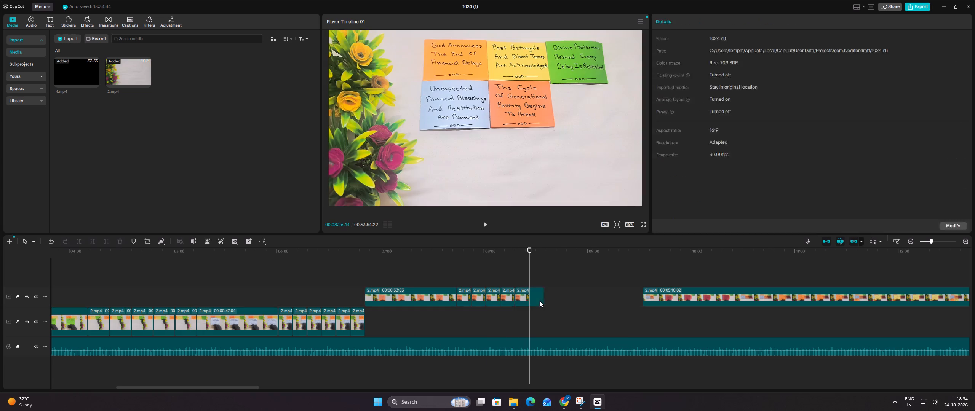
Move the fifth-card clip and its tail pieces together onto the main track, directly after the fourth-card section.
drag(553, 293, 405, 298)
drag(405, 298, 404, 323)
click(435, 299)
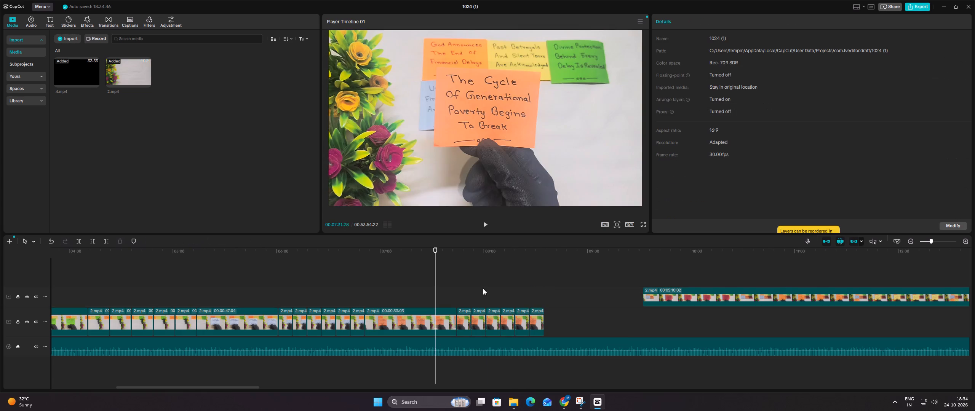
click(499, 284)
drag(499, 284, 533, 288)
Shift the remaining footage later on the upper track and split it at about 00:12:00, after the red sixth card is placed.
ctrl+scroll(535, 289, down, 5)
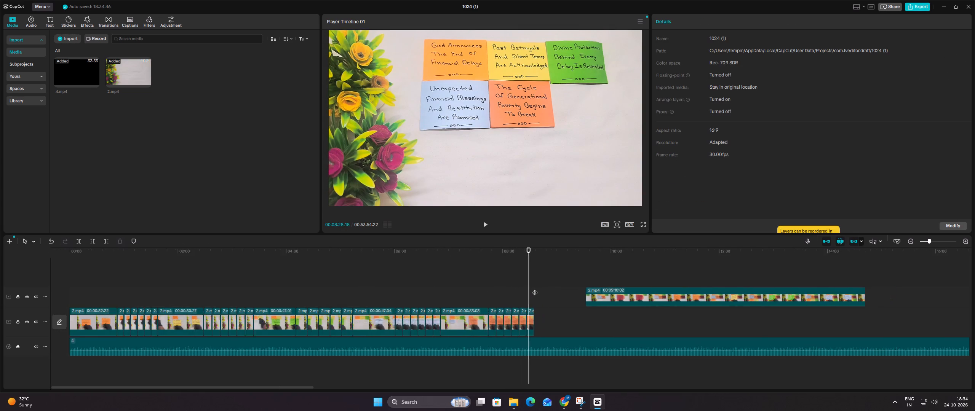
ctrl+scroll(535, 289, down, 5)
ctrl+scroll(535, 289, up, 1)
ctrl+scroll(535, 289, down, 2)
ctrl+click(723, 270)
ctrl+scroll(723, 270, up, 8)
click(74, 284)
drag(74, 284, 53, 284)
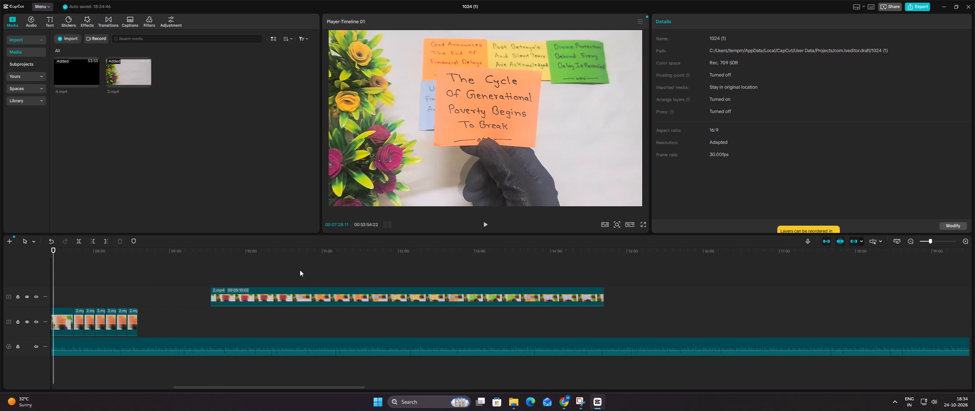
ctrl+scroll(300, 270, up, 6)
drag(401, 296, 618, 292)
click(577, 272)
drag(577, 272, 604, 274)
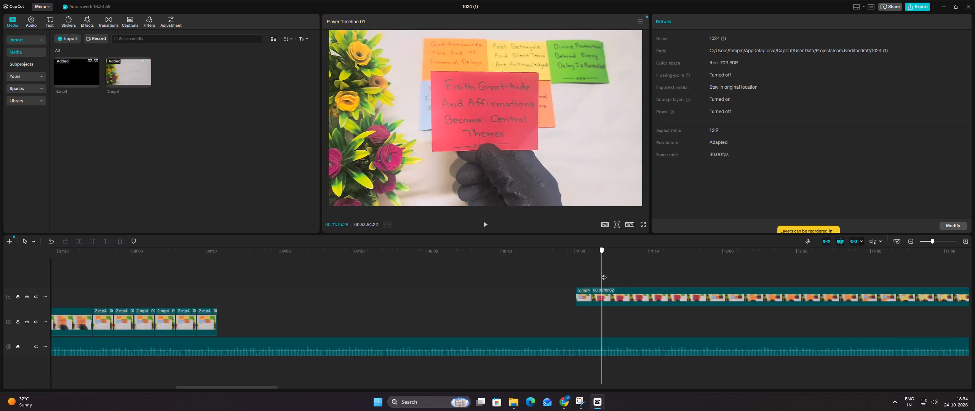
drag(604, 274, 697, 283)
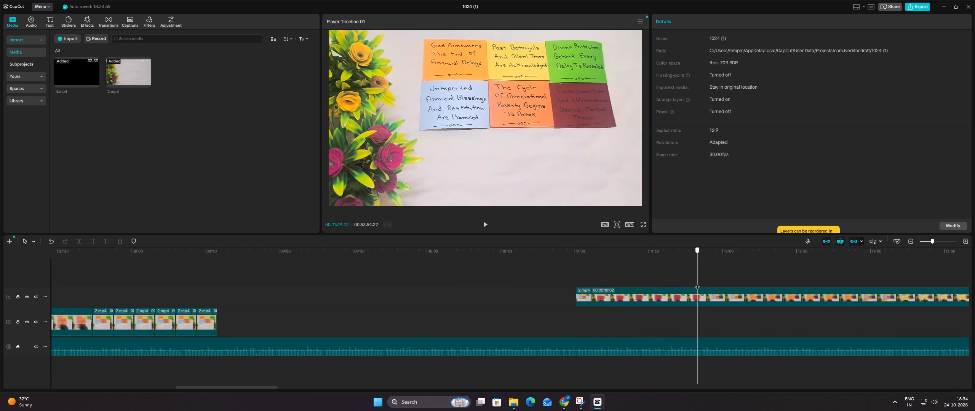
drag(697, 283, 728, 290)
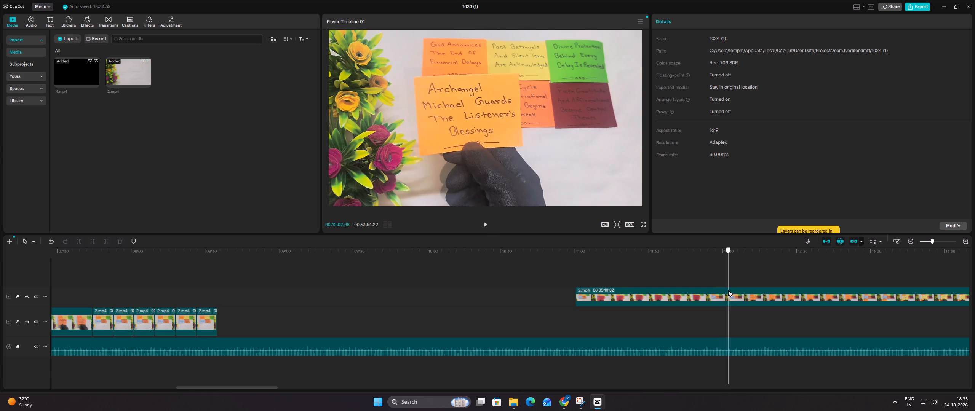
drag(728, 290, 724, 290)
click(714, 296)
click(75, 242)
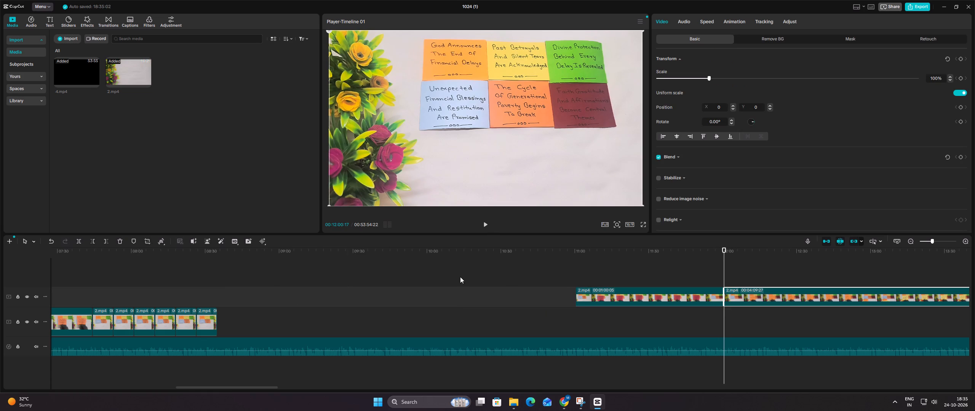
Move the sixth-card clip earlier on the upper track and split off its short tail at about 00:09:36.
drag(639, 301, 313, 301)
click(261, 272)
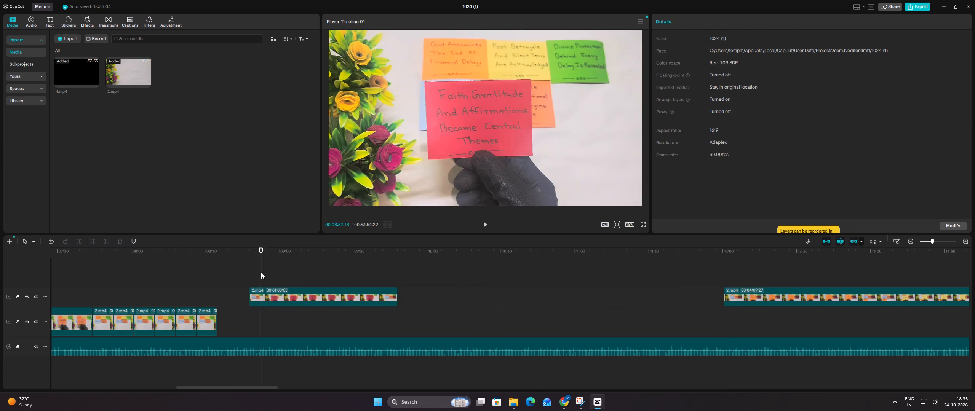
drag(260, 272, 357, 271)
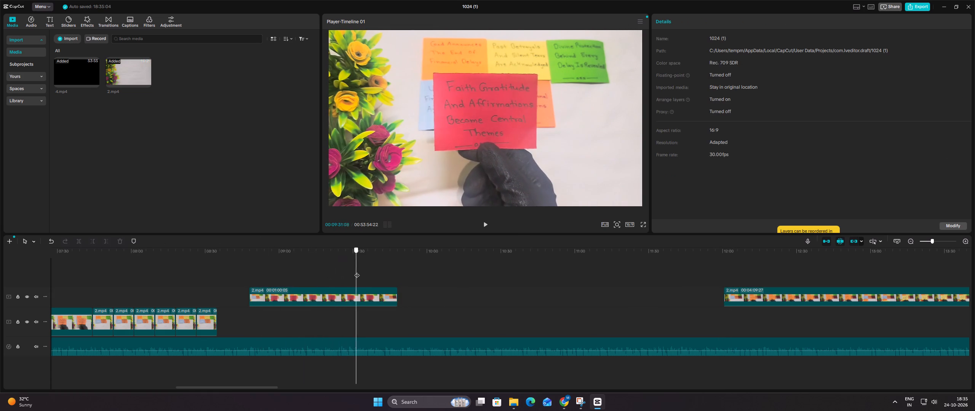
drag(357, 271, 370, 272)
click(370, 292)
click(76, 241)
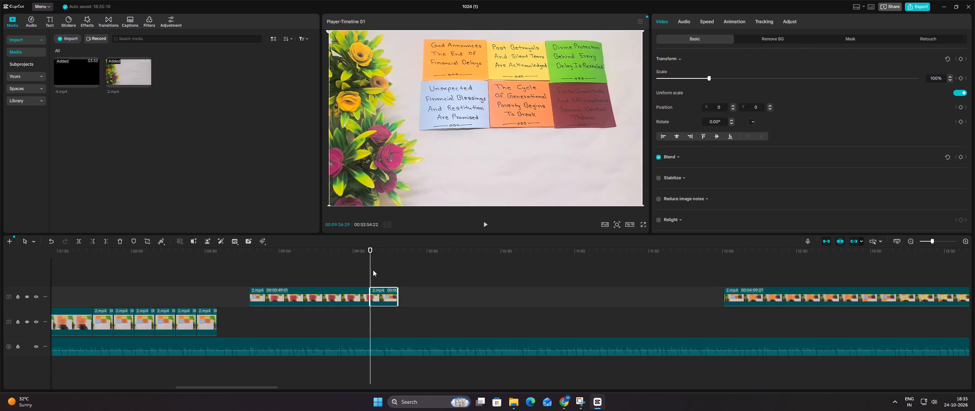
Copy the short tail of the sixth-card clip and paste five copies end to end behind it.
click(374, 270)
drag(374, 270, 394, 271)
right_click(385, 296)
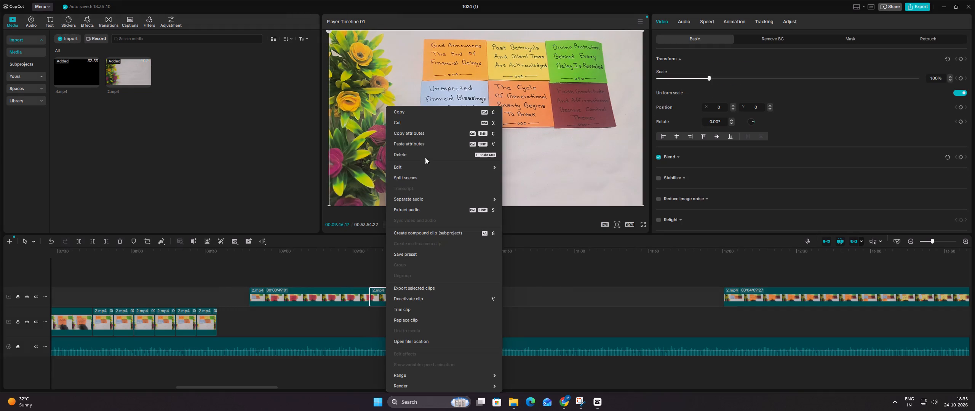
click(420, 112)
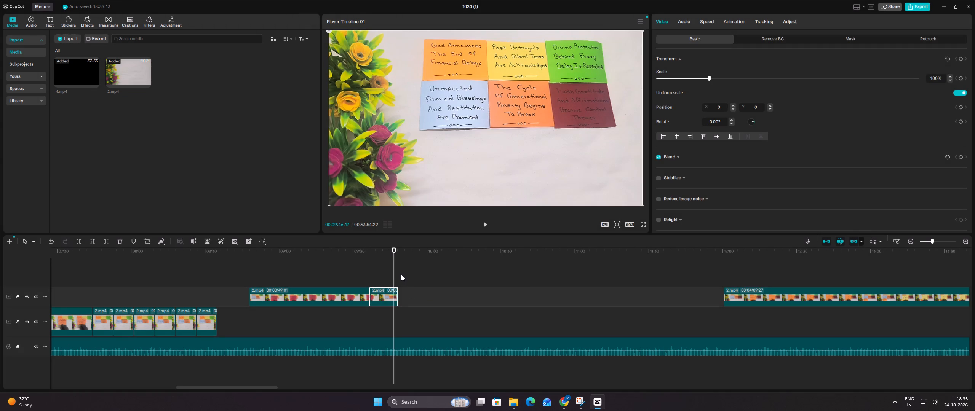
ctrl+click(399, 274)
key(ctrl+v)
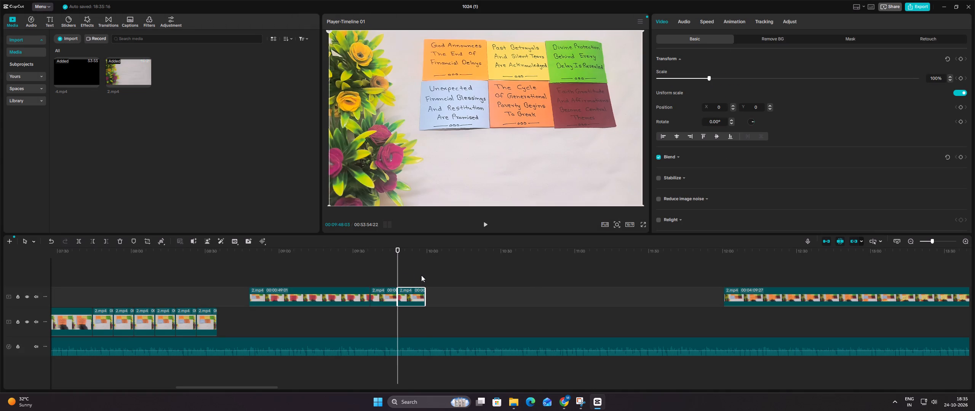
ctrl+click(425, 276)
key(ctrl+v)
ctrl+click(451, 273)
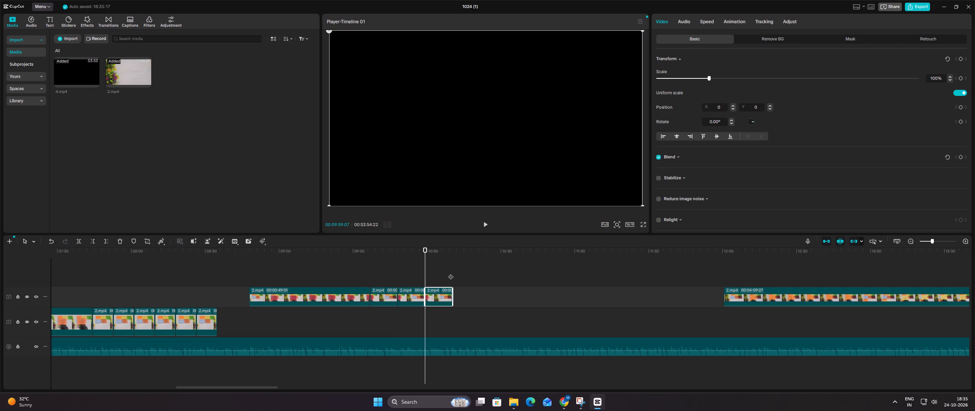
key(ctrl+v)
ctrl+click(481, 274)
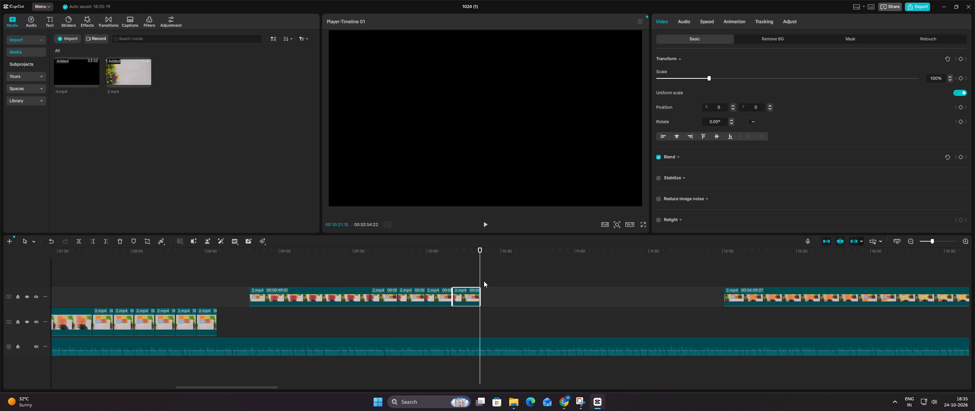
key(ctrl+v)
ctrl+click(506, 272)
key(ctrl+v)
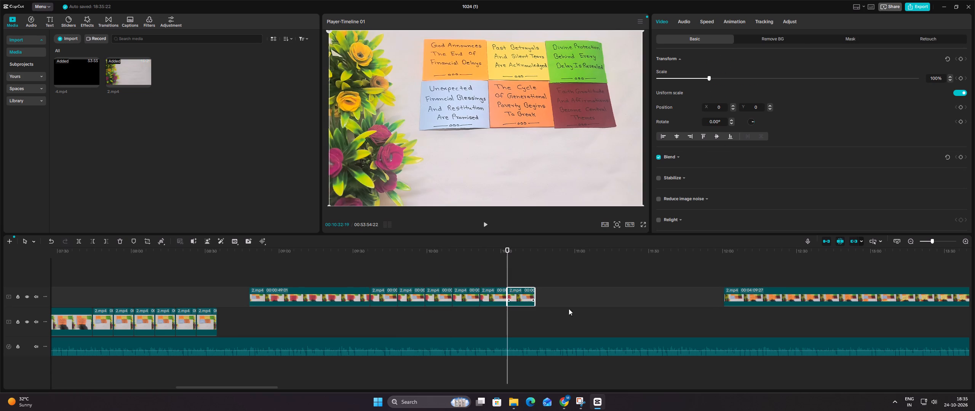
Move the sixth-card clip and its tail pieces together onto the main track, directly after the fifth-card section.
drag(579, 301, 300, 295)
drag(299, 295, 278, 321)
click(320, 282)
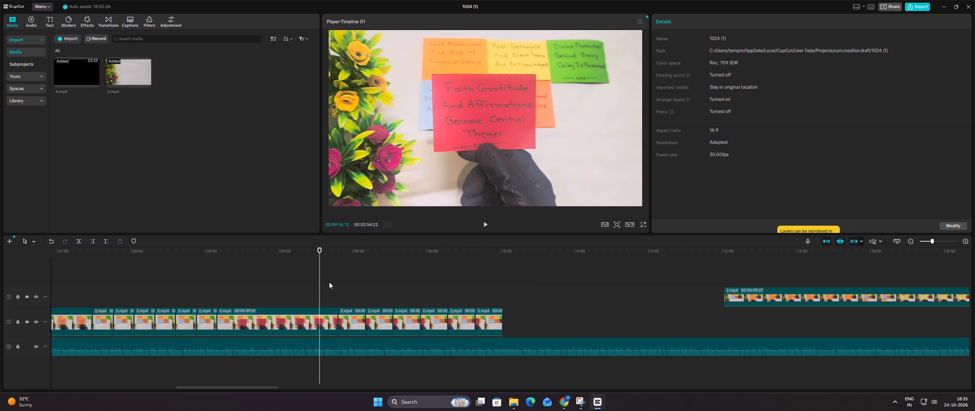
click(340, 281)
drag(340, 281, 452, 294)
Split the remaining upper-track footage at about 00:13:02, after the orange seventh card is placed.
ctrl+scroll(452, 294, down, 7)
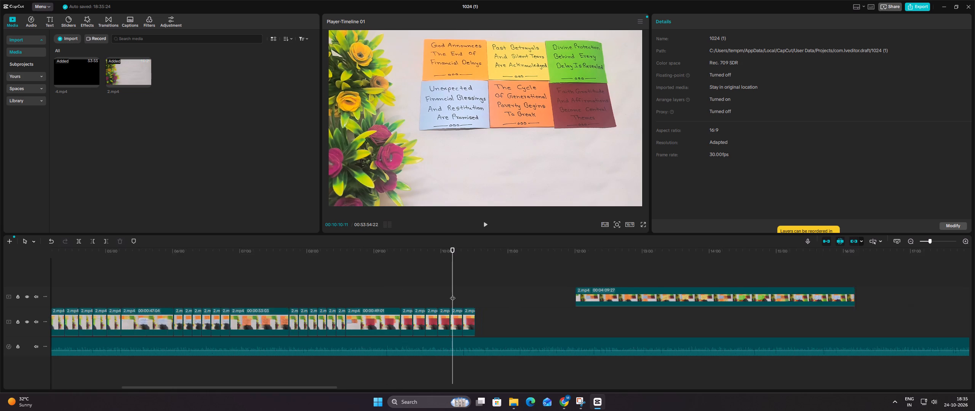
ctrl+scroll(452, 294, down, 8)
ctrl+scroll(438, 295, up, 1)
ctrl+scroll(438, 295, down, 3)
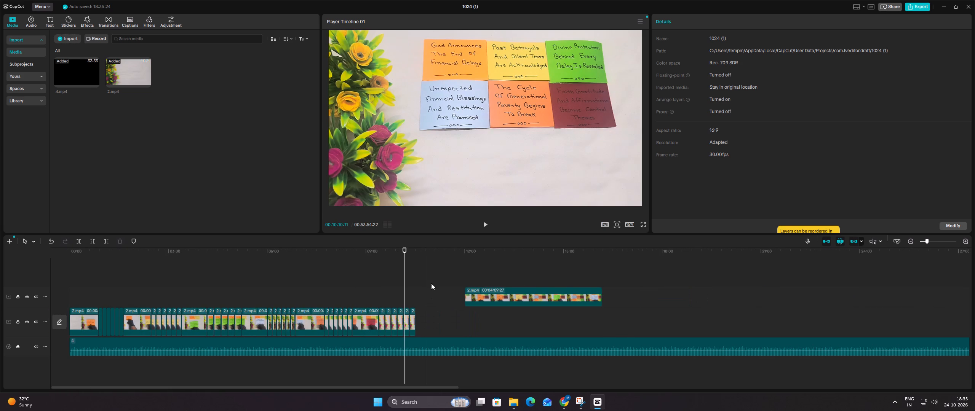
ctrl+scroll(431, 283, down, 1)
ctrl+scroll(387, 286, up, 2)
ctrl+scroll(387, 286, down, 1)
ctrl+scroll(387, 286, up, 4)
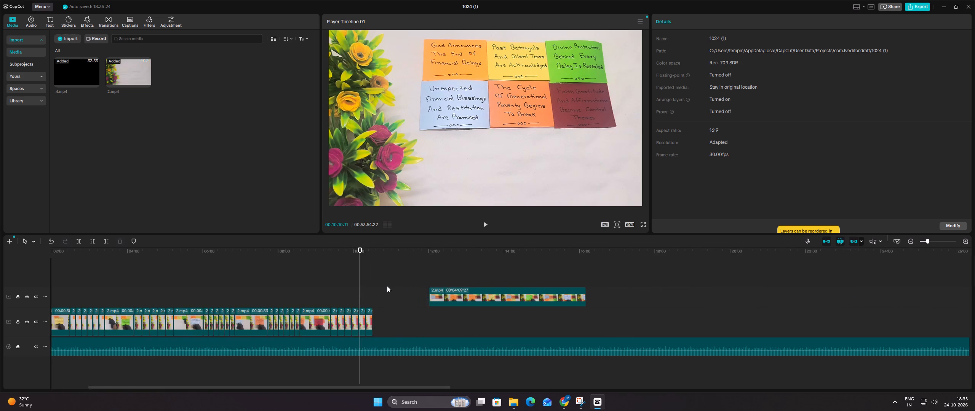
ctrl+scroll(387, 286, up, 9)
click(515, 280)
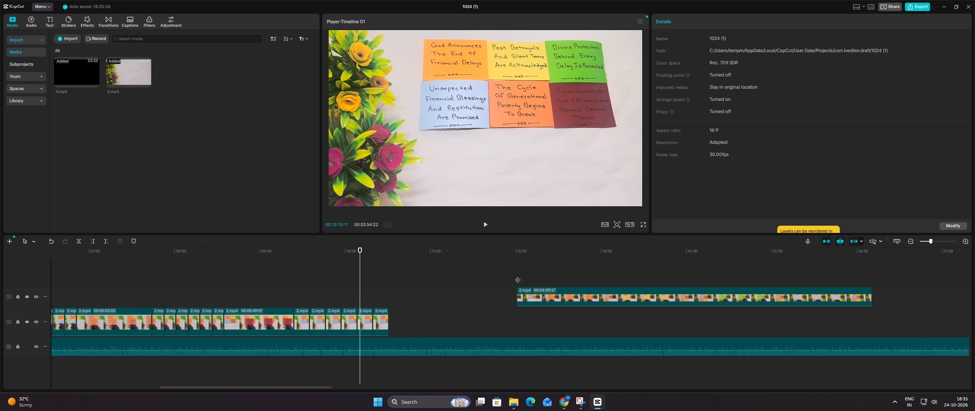
drag(518, 276, 611, 282)
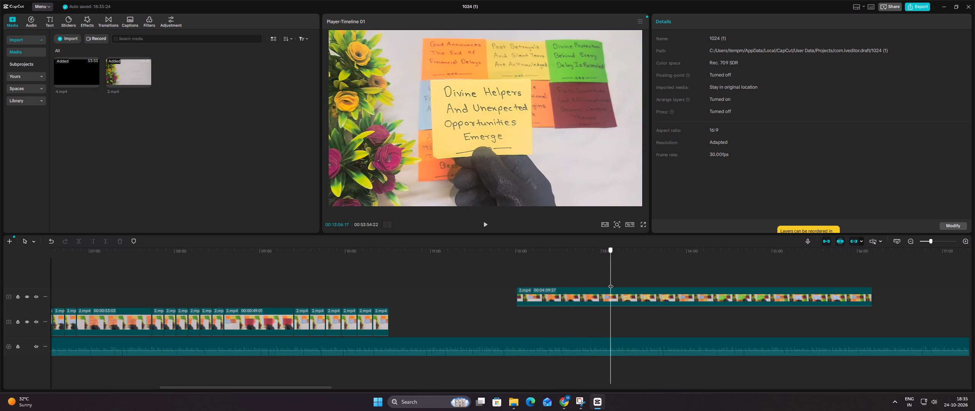
drag(611, 282, 605, 283)
click(599, 290)
click(78, 244)
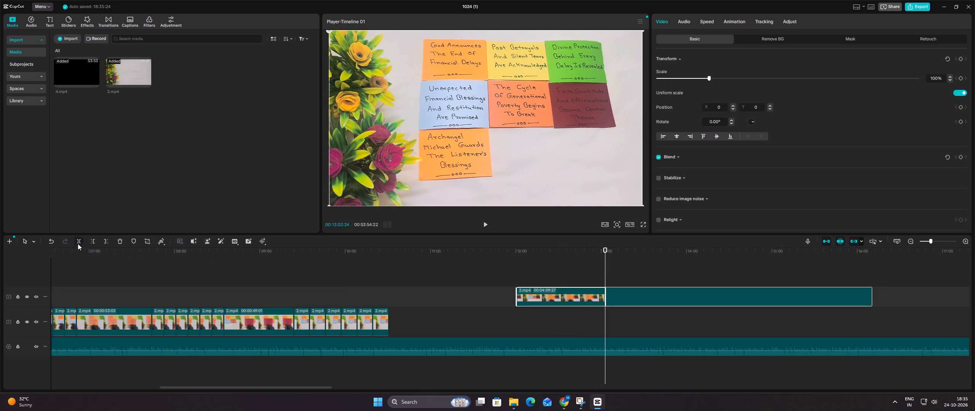
Move the seventh-card clip earlier onto a new top track and split off its short tail at about 00:11:21.
drag(490, 290, 486, 290)
drag(546, 288, 419, 286)
click(422, 266)
drag(422, 267, 448, 268)
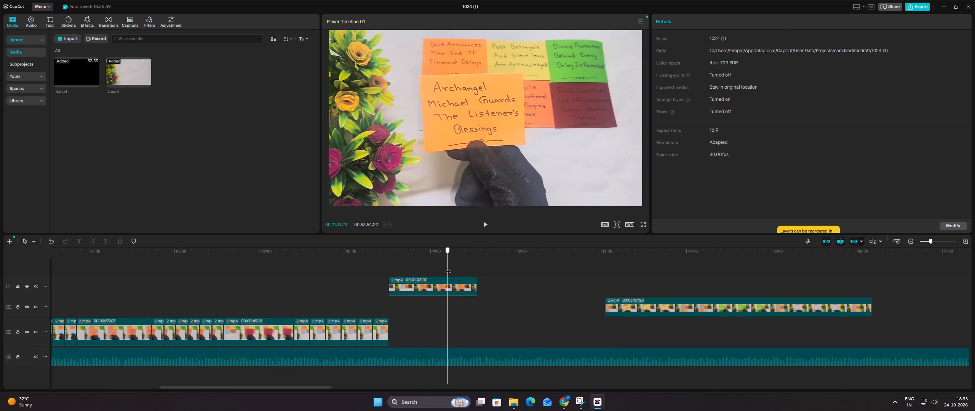
drag(448, 268, 461, 268)
click(459, 286)
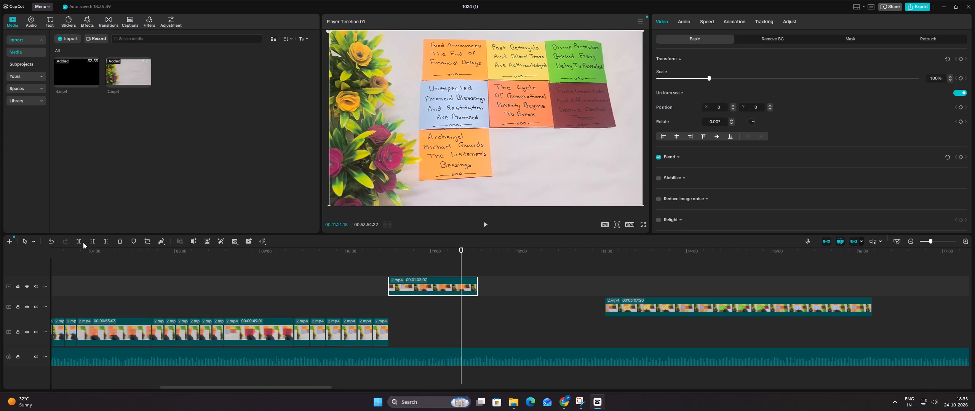
click(80, 242)
Copy the short tail of the seventh-card clip and paste five copies end to end behind it.
click(462, 266)
drag(463, 266, 472, 265)
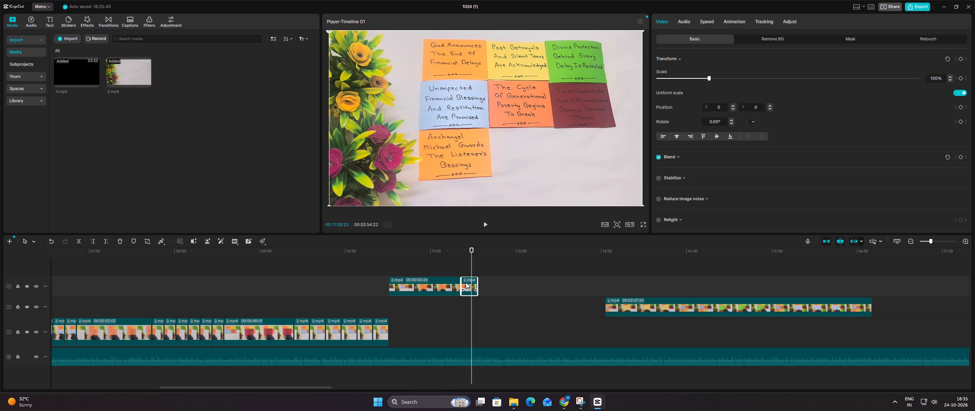
right_click(466, 282)
right_click(466, 282)
click(495, 116)
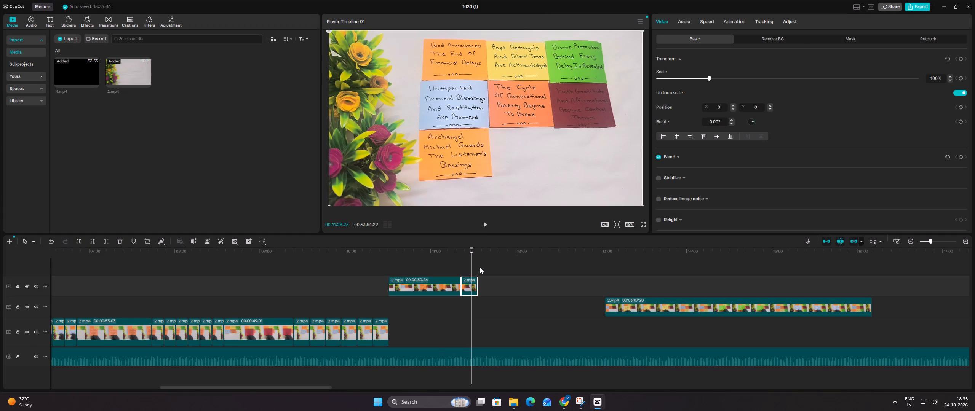
click(478, 267)
key(ctrl+v)
ctrl+click(493, 268)
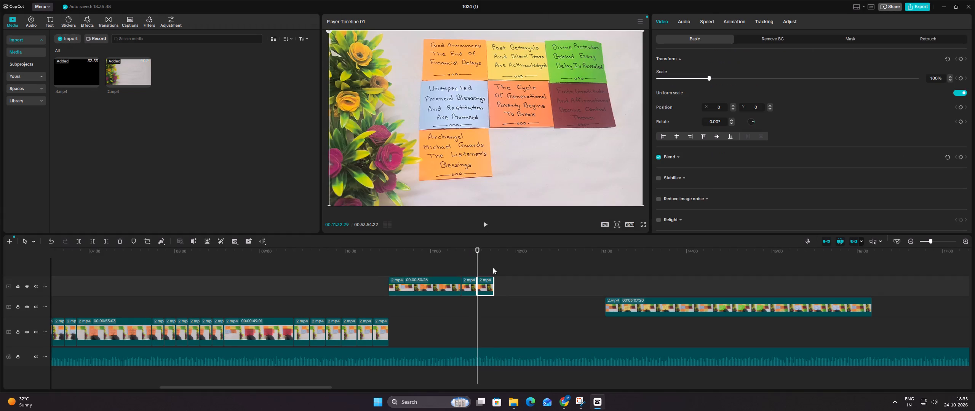
key(ctrl+v)
ctrl+click(511, 270)
key(ctrl+v)
ctrl+click(526, 266)
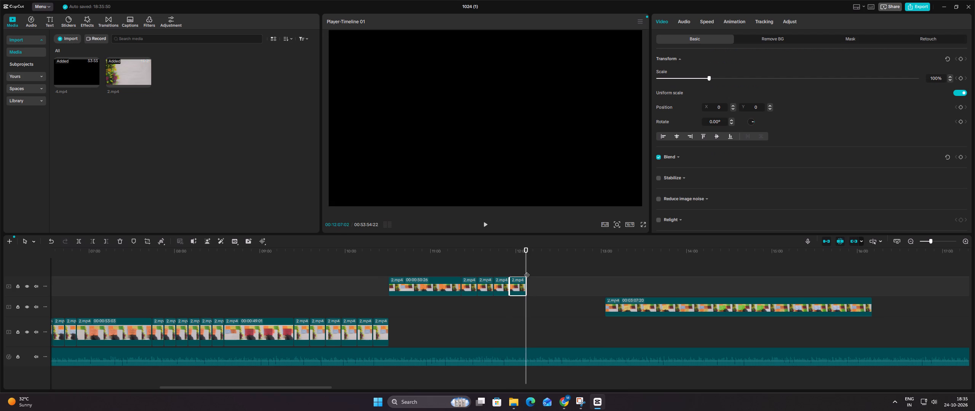
key(ctrl+v)
ctrl+click(541, 266)
key(ctrl+v)
Move the seventh-card clip and its tail pieces together onto the main track, directly after the sixth-card section.
drag(571, 286, 439, 288)
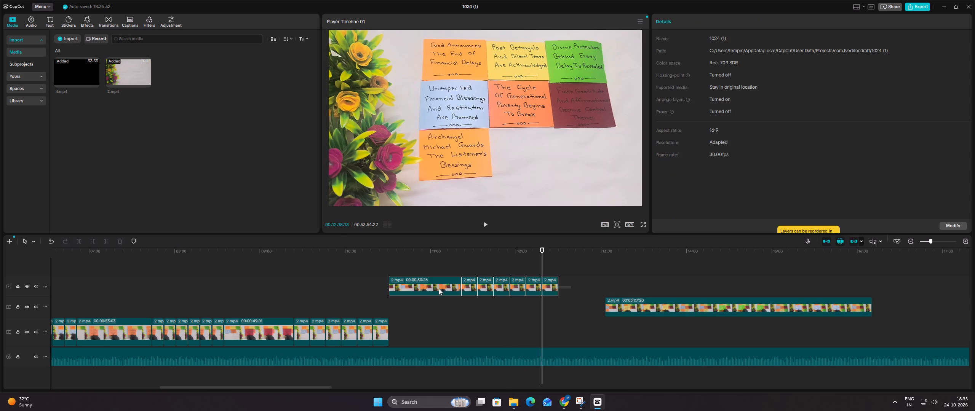
drag(439, 288, 415, 285)
drag(415, 285, 416, 325)
Shift the remaining upper-track footage later and split it at about 00:16:26, after the yellow eighth card is placed.
click(456, 288)
drag(456, 288, 666, 282)
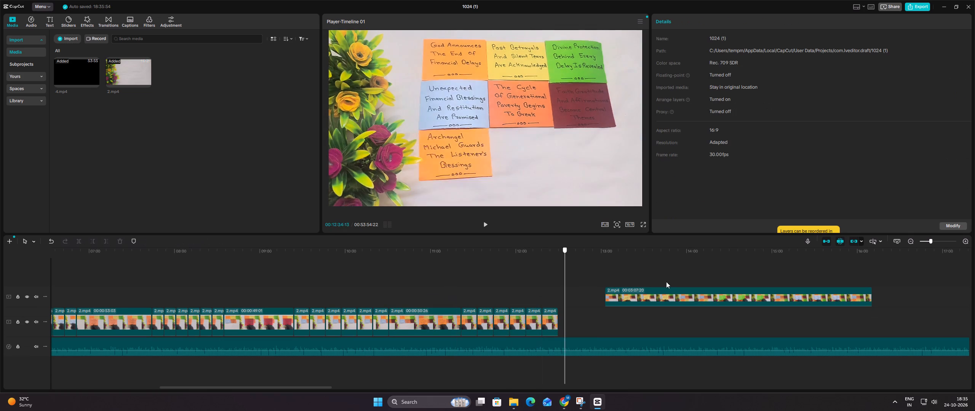
drag(666, 282, 974, 280)
drag(512, 300, 679, 303)
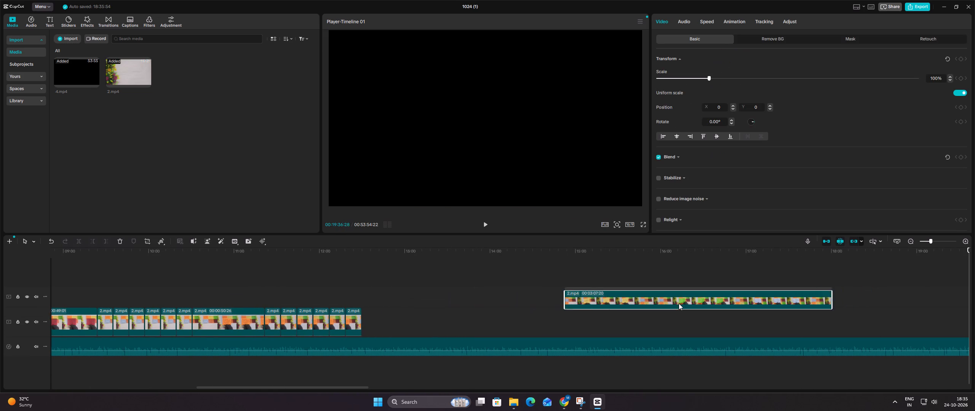
drag(679, 303, 713, 294)
click(612, 272)
drag(612, 272, 689, 277)
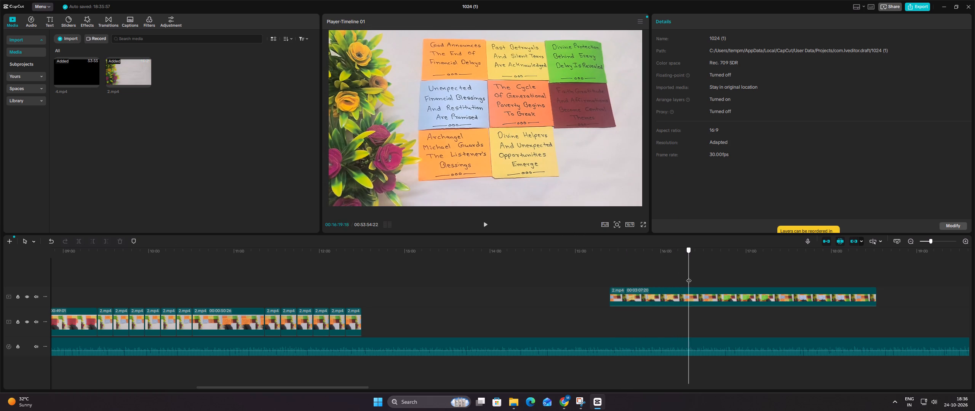
drag(689, 277, 698, 279)
click(691, 293)
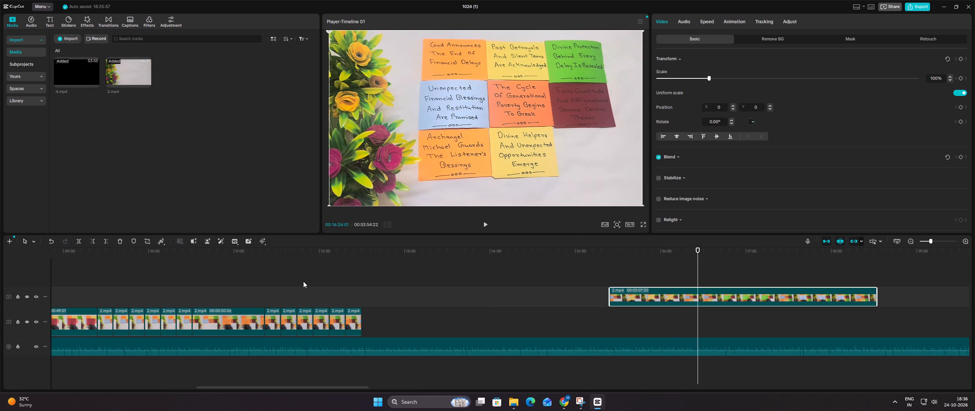
click(78, 243)
Move the eighth-card clip earlier on the upper track and split off its short tail at about 00:13:40.
drag(628, 296, 429, 303)
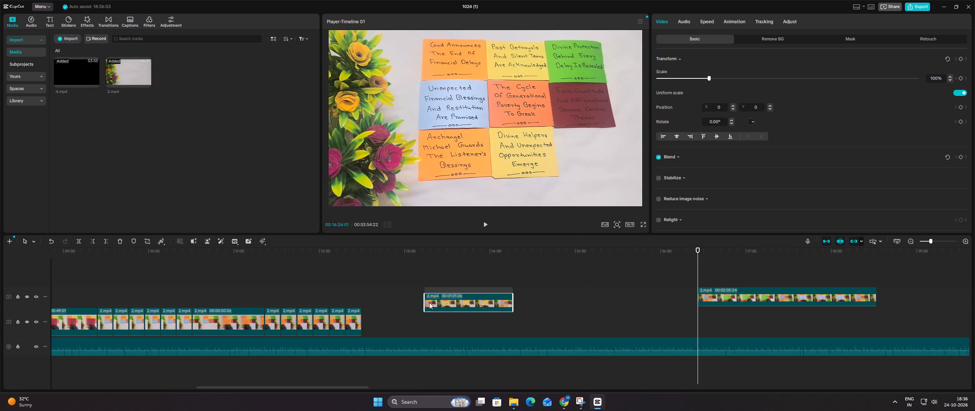
drag(429, 303, 414, 303)
click(422, 276)
drag(422, 276, 462, 273)
click(464, 296)
click(81, 243)
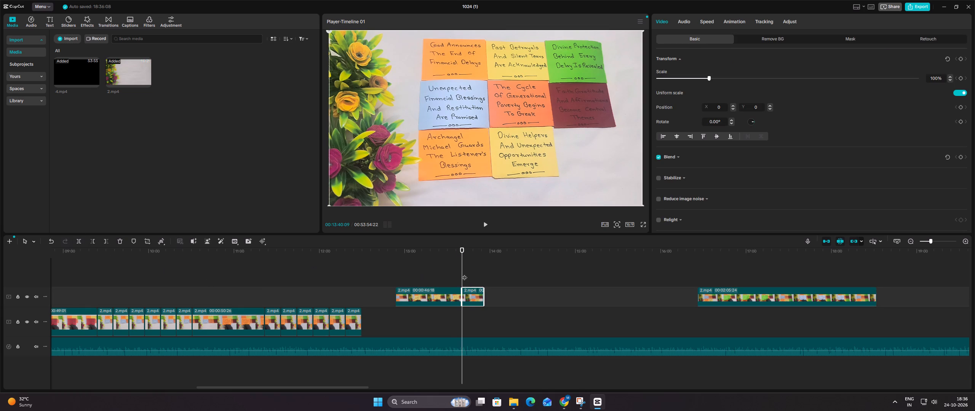
Copy the short tail of the eighth-card clip and paste five copies end to end behind it.
click(464, 274)
drag(464, 274, 481, 272)
right_click(476, 301)
right_click(476, 301)
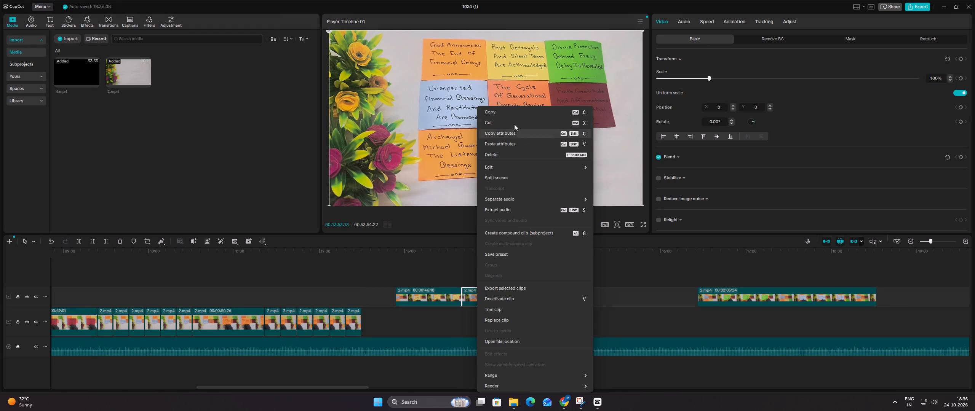
click(513, 115)
click(486, 281)
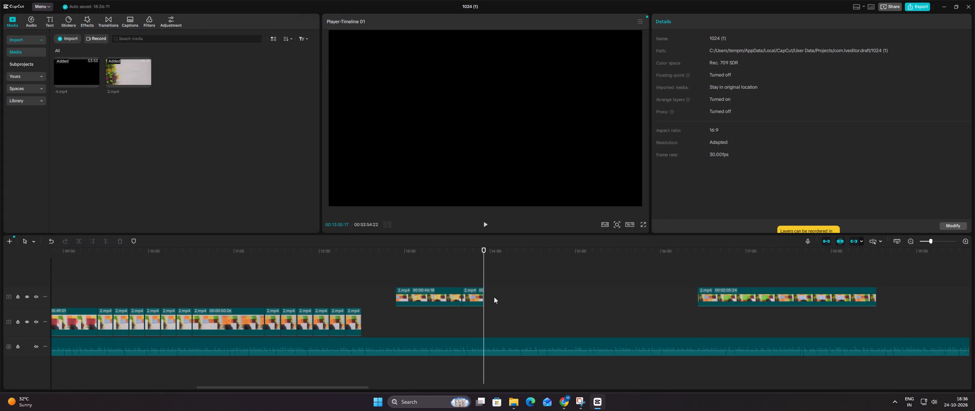
key(ctrl+v)
ctrl+click(504, 277)
key(ctrl+v)
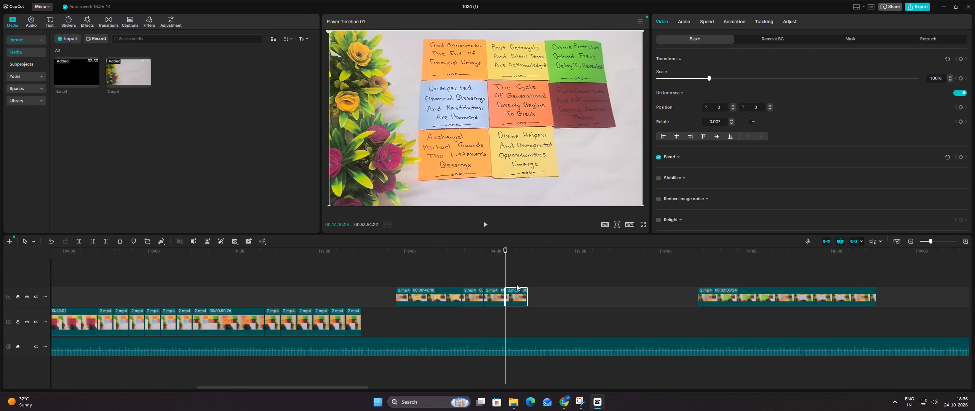
ctrl+click(525, 274)
key(ctrl+v)
ctrl+click(546, 271)
key(ctrl+v)
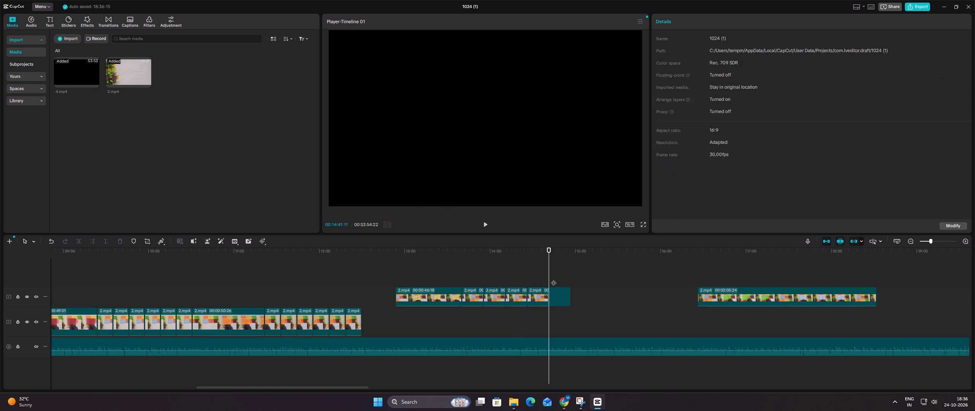
ctrl+click(569, 277)
key(ctrl+v)
Move the eighth-card clip and its tail pieces together onto the main track, directly after the seventh-card section.
ctrl+drag(601, 293, 515, 299)
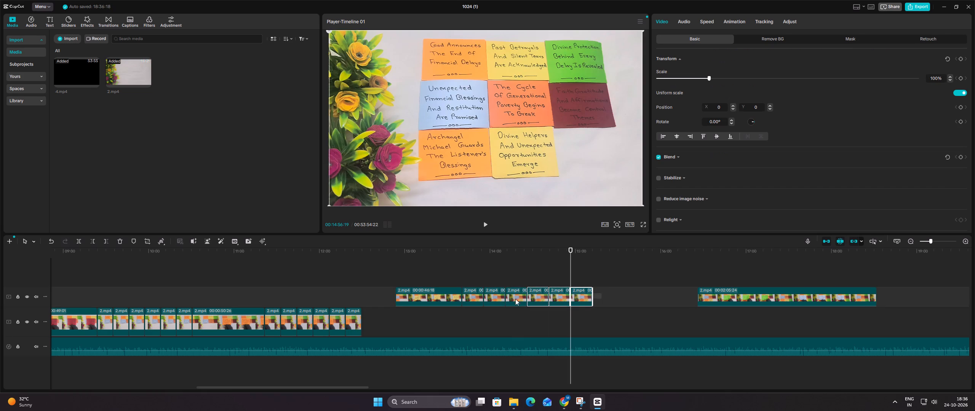
ctrl+drag(515, 299, 424, 293)
drag(428, 276, 603, 300)
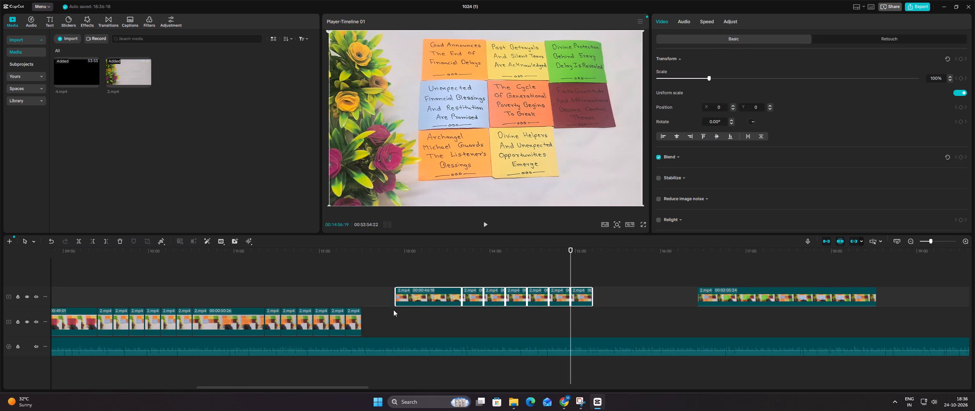
drag(427, 296, 392, 322)
Delete the last tail copy at the end of the eighth-card section on the main track.
click(474, 281)
ctrl+scroll(480, 296, down, 7)
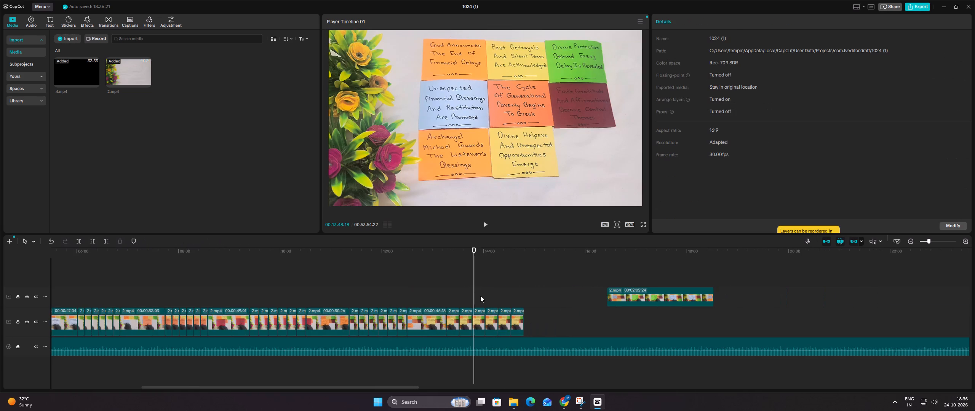
ctrl+scroll(480, 296, down, 14)
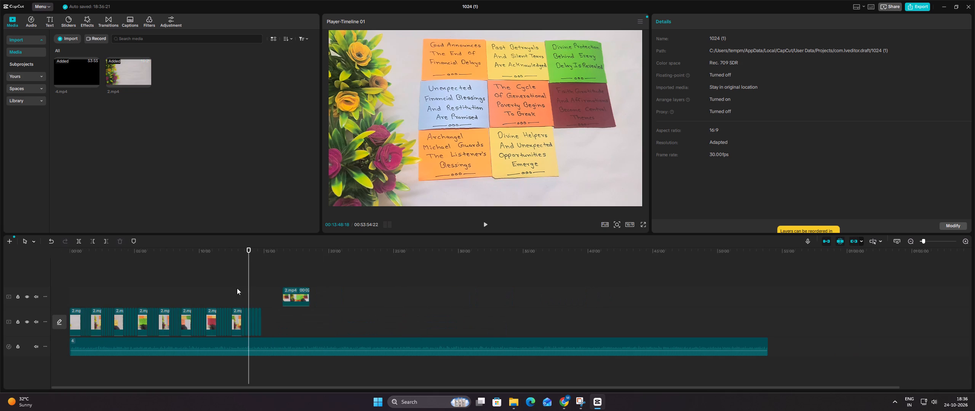
ctrl+scroll(233, 285, up, 7)
ctrl+scroll(233, 285, down, 1)
ctrl+scroll(233, 285, up, 6)
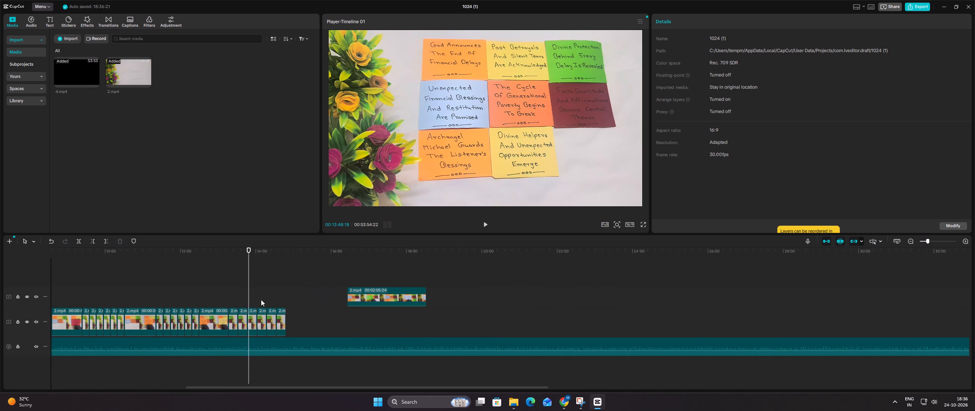
click(279, 311)
click(121, 239)
Shift the remaining upper-track footage later and split it at about 00:19:09, after the green ninth card is placed.
ctrl+scroll(313, 288, up, 2)
ctrl+scroll(313, 288, down, 1)
ctrl+scroll(313, 288, up, 5)
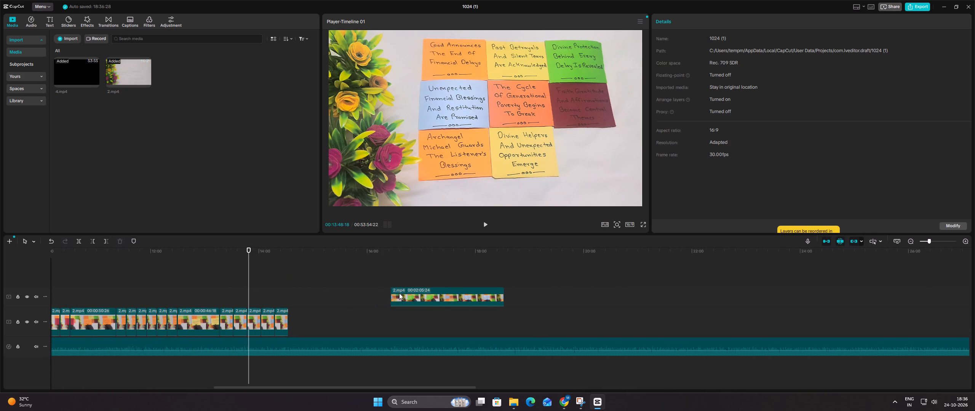
drag(408, 294, 510, 286)
click(499, 271)
click(504, 273)
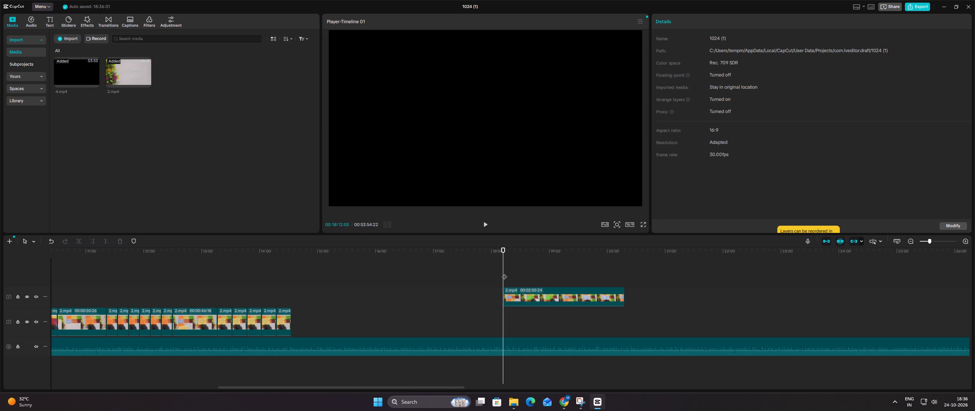
drag(504, 273, 558, 278)
click(553, 291)
click(80, 239)
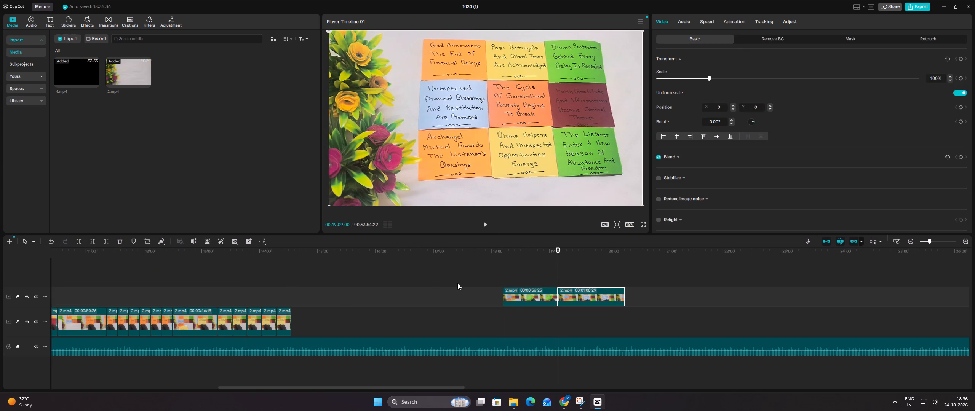
Move the ninth-card clip earlier on the upper track and split off its short tail at about 00:16:17.
drag(523, 296, 366, 301)
click(358, 280)
drag(358, 276, 370, 272)
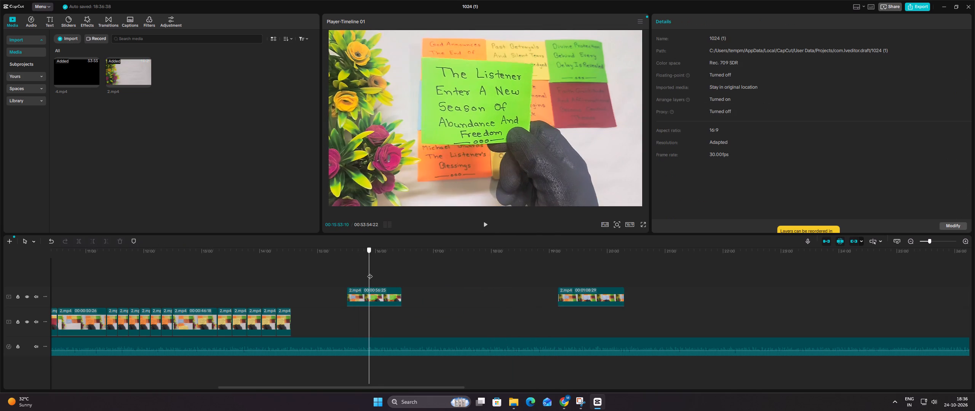
drag(370, 272, 390, 274)
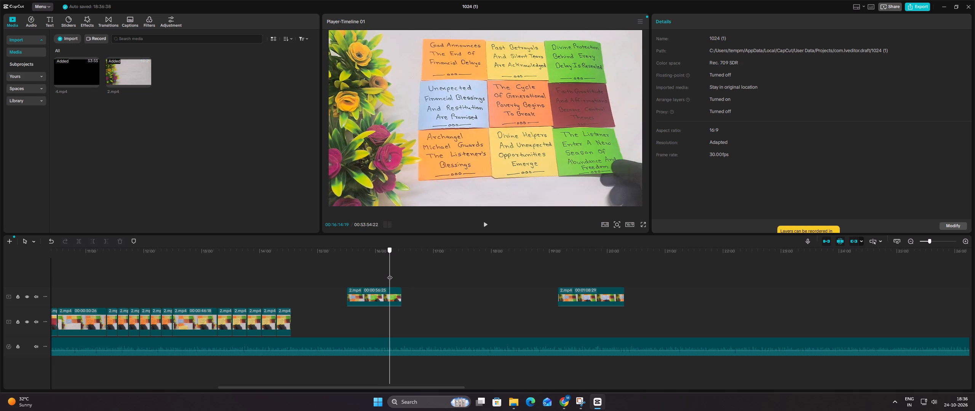
drag(390, 274, 392, 274)
click(385, 304)
click(77, 240)
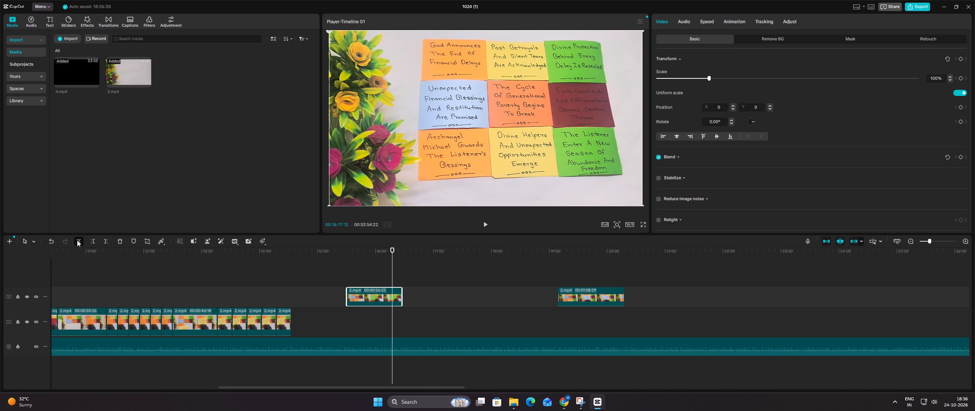
Copy the short tail of the ninth-card clip and paste five copies end to end behind it.
click(395, 273)
drag(395, 273, 399, 273)
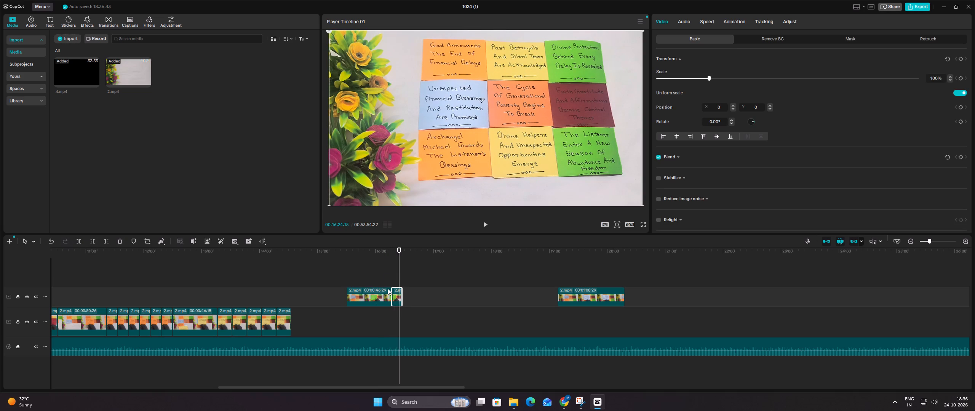
right_click(396, 291)
right_click(396, 291)
right_click(395, 293)
right_click(395, 293)
click(427, 111)
click(402, 281)
key(ctrl+v)
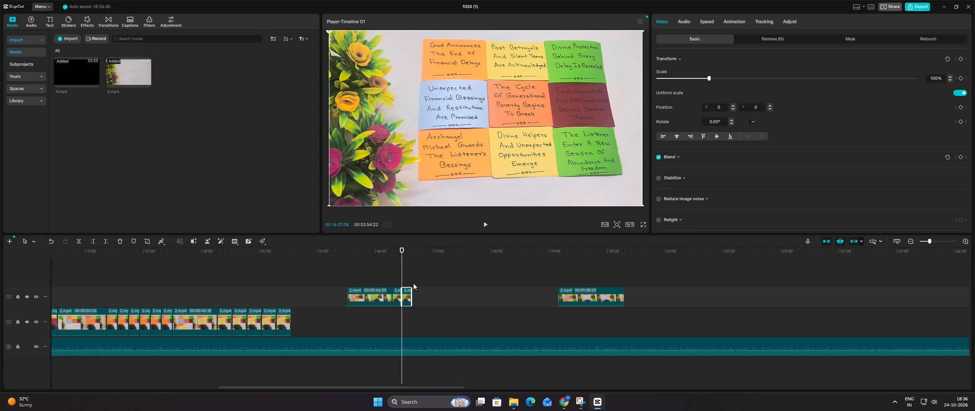
ctrl+click(411, 279)
key(ctrl+v)
ctrl+click(420, 277)
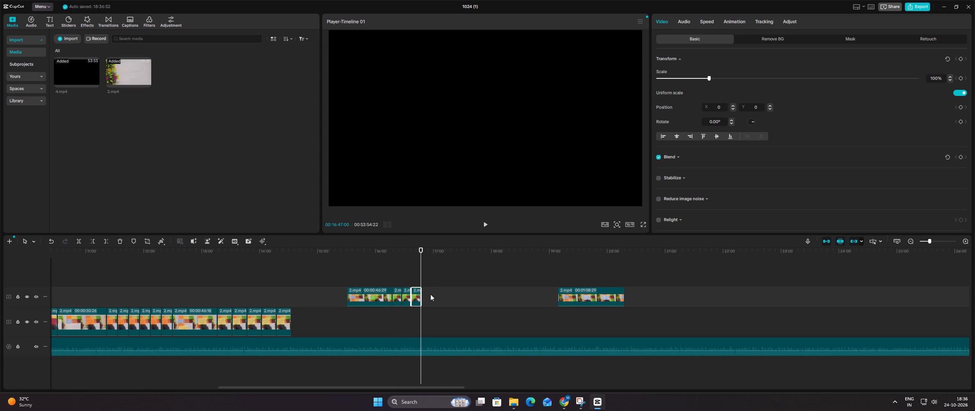
key(ctrl+v)
ctrl+click(431, 277)
key(ctrl+v)
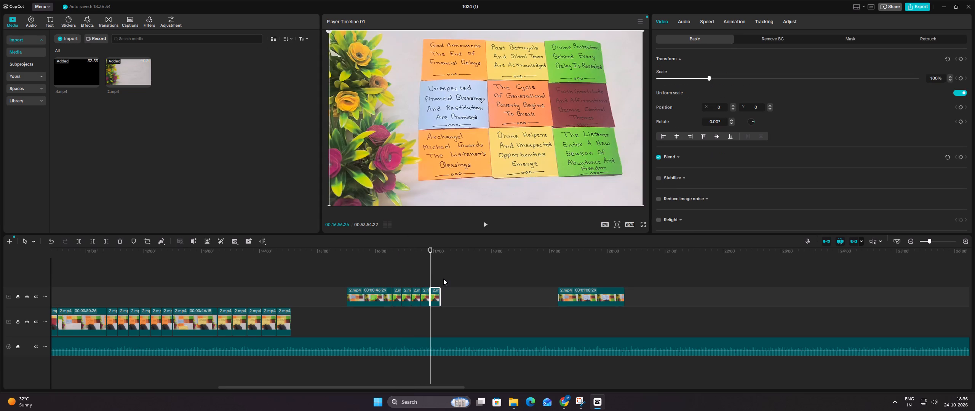
ctrl+click(441, 278)
key(ctrl+v)
Move the ninth-card clip and its tail pieces together onto the main track, directly after the eighth-card section.
drag(457, 292, 376, 299)
drag(374, 299, 333, 320)
click(353, 284)
drag(353, 284, 382, 281)
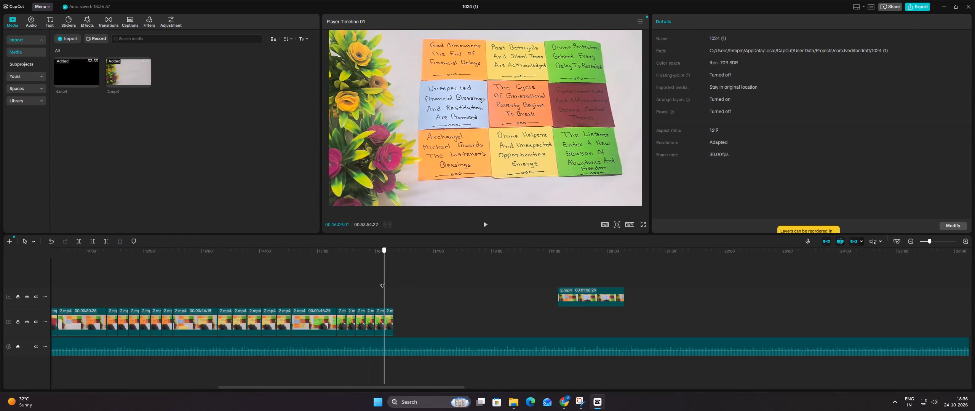
drag(382, 281, 375, 288)
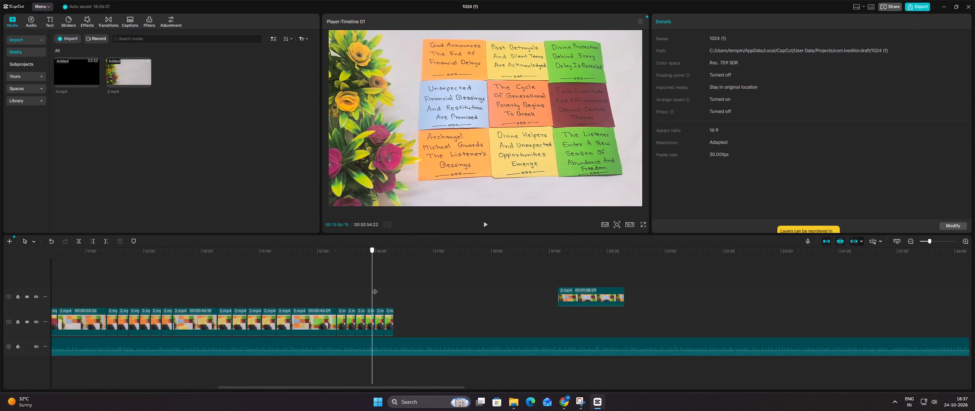
Trim a few seconds off the end of the remaining clip on the upper track.
drag(375, 288, 391, 284)
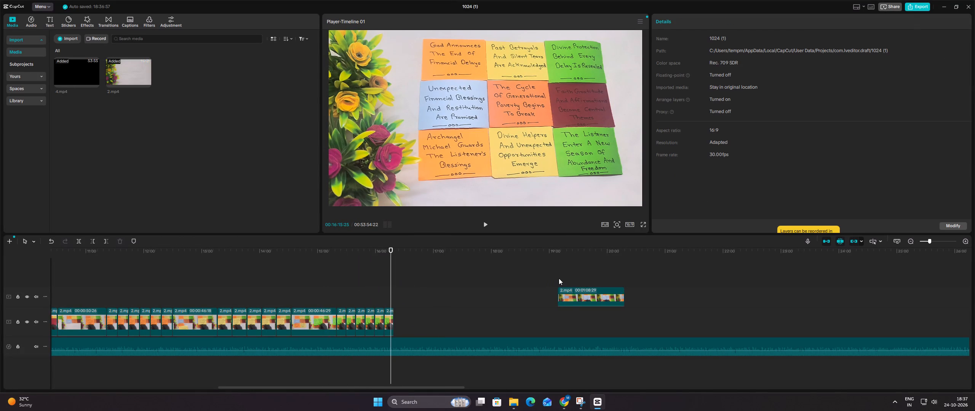
click(559, 278)
click(595, 293)
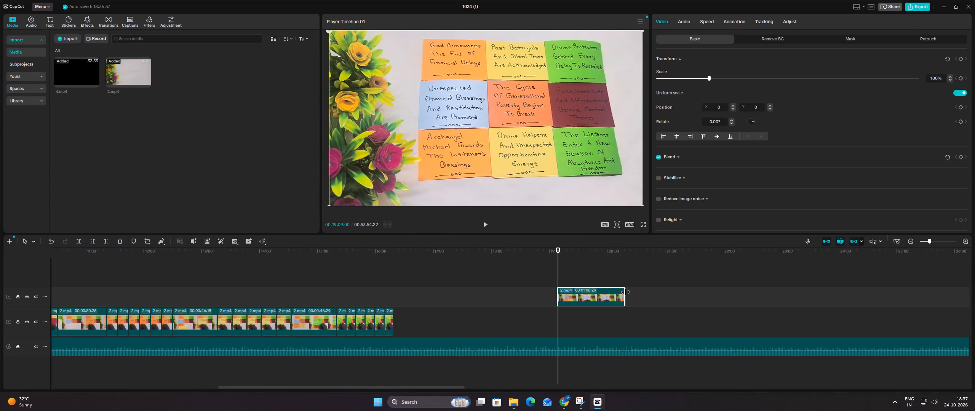
drag(625, 292, 620, 292)
Split the upper-track clip at about 00:19:58, just after the blue tenth card is placed.
click(574, 274)
drag(574, 274, 585, 273)
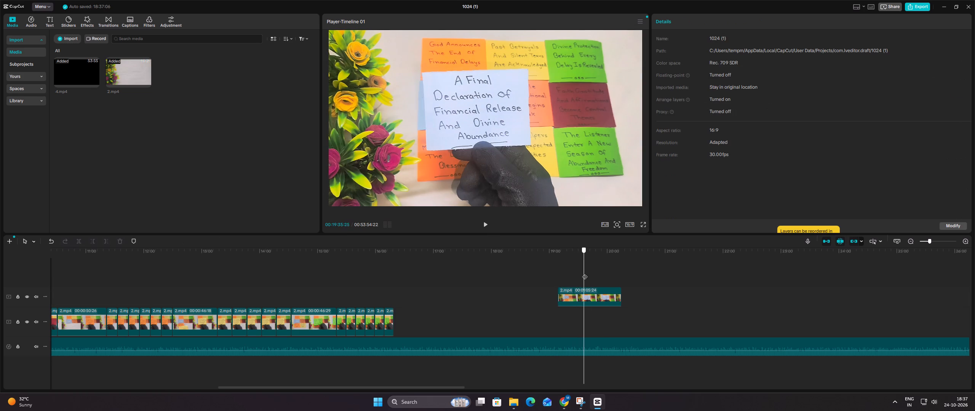
drag(585, 273, 605, 277)
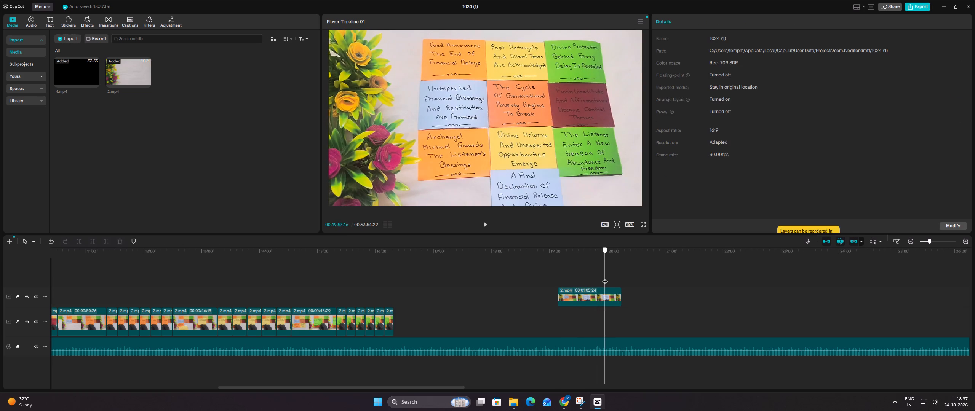
drag(605, 277, 601, 282)
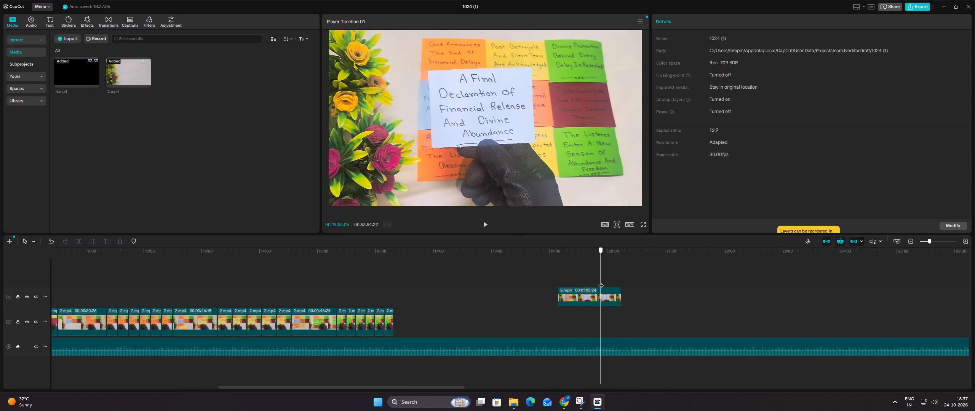
drag(601, 282, 606, 282)
click(599, 292)
click(81, 238)
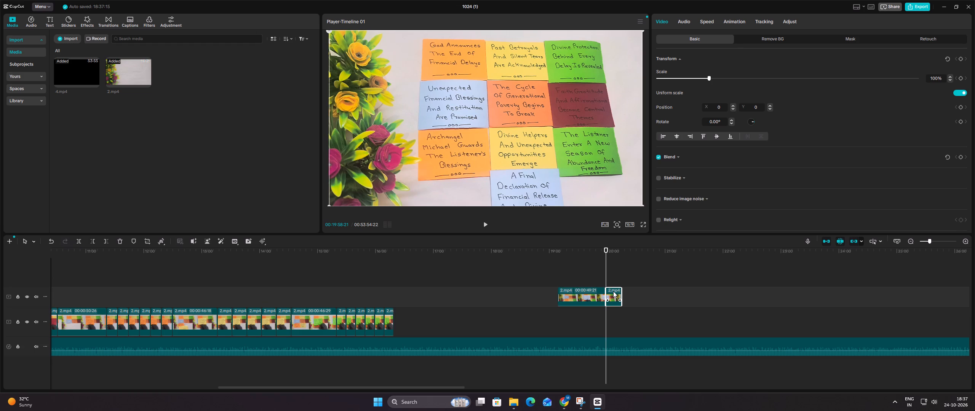
Copy the short tail of the tenth-card clip and paste four copies end to end behind it.
ctrl+right_click(618, 290)
ctrl+right_click(618, 290)
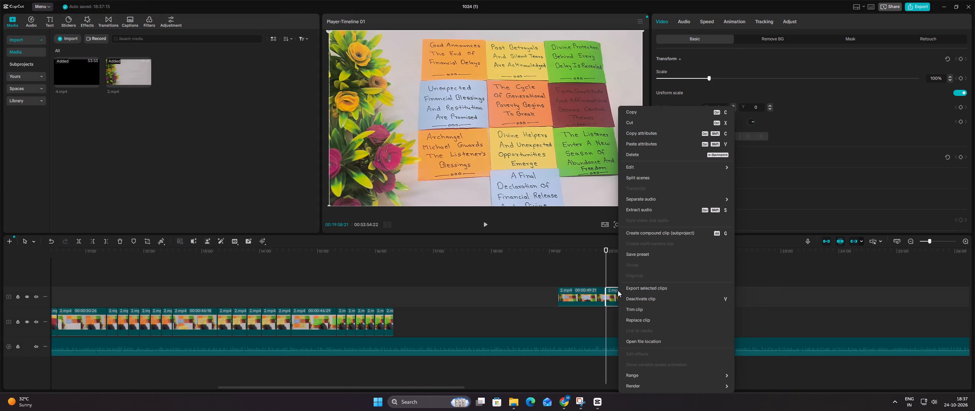
ctrl+click(611, 297)
key(ctrl+c)
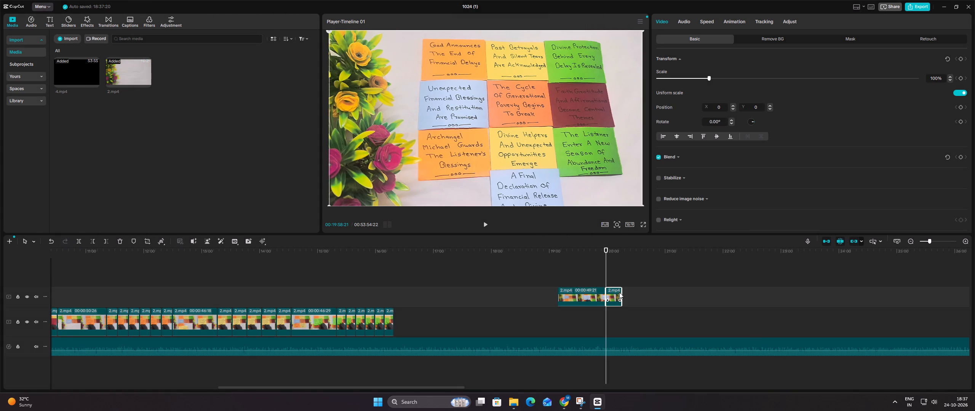
ctrl+click(623, 279)
key(ctrl+v)
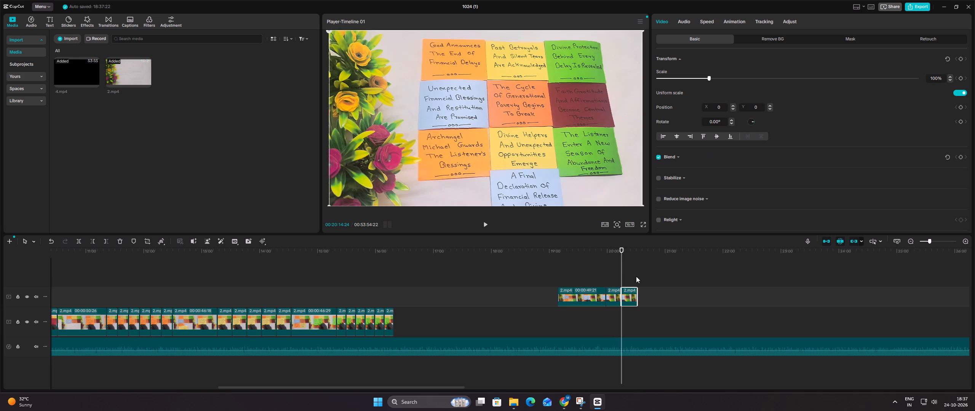
ctrl+click(636, 276)
key(ctrl+v)
ctrl+click(652, 276)
key(ctrl+v)
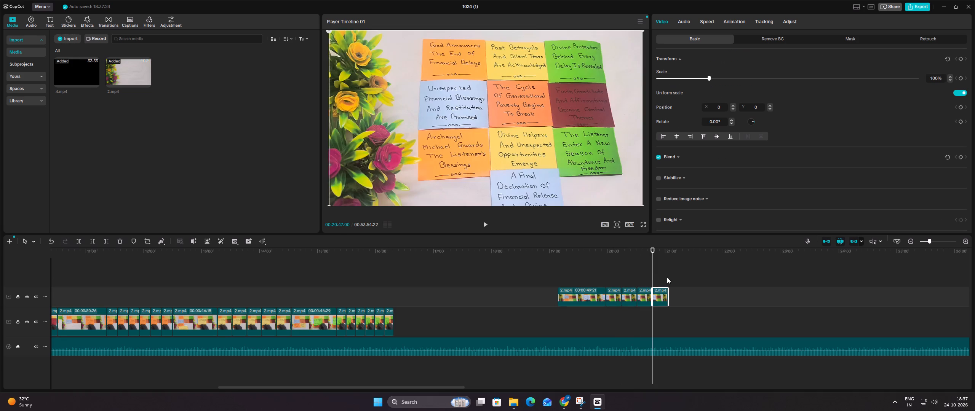
ctrl+click(667, 277)
key(ctrl+v)
Move the tenth-card clip and its tail pieces together onto the main track, directly after the ninth-card section.
drag(695, 292, 578, 297)
drag(578, 297, 418, 315)
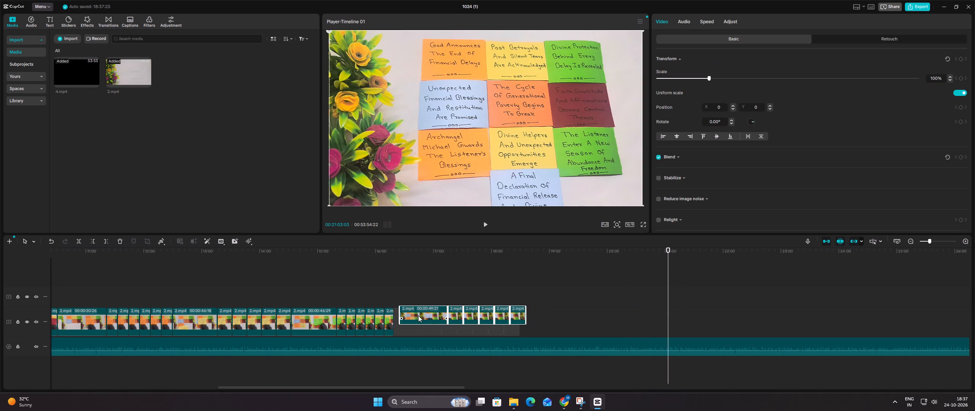
drag(418, 315, 411, 315)
click(420, 296)
Copy the last four tail pieces and paste them on the upper track from the main track's end at about 00:18:29.
drag(424, 285, 454, 282)
click(454, 282)
drag(454, 282, 512, 285)
click(519, 292)
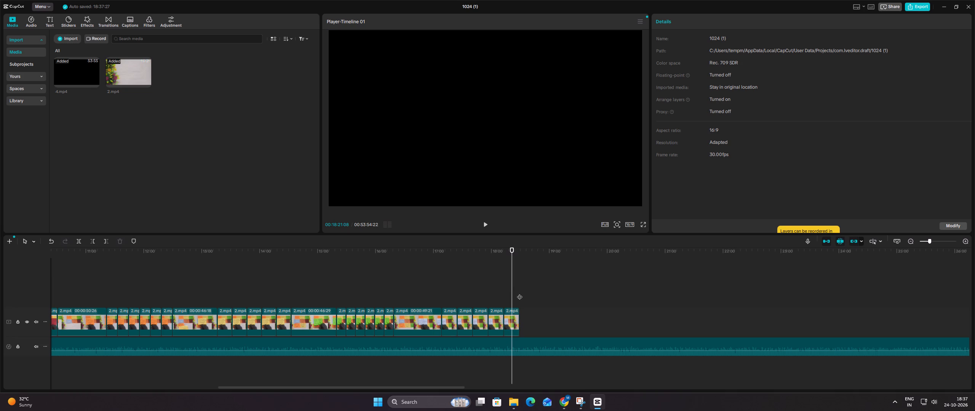
drag(531, 314, 465, 331)
key(ctrl+c)
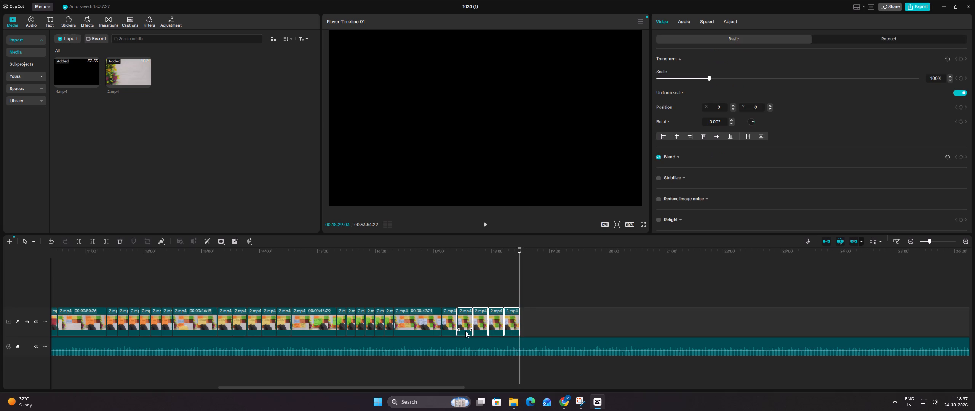
key(ctrl+v)
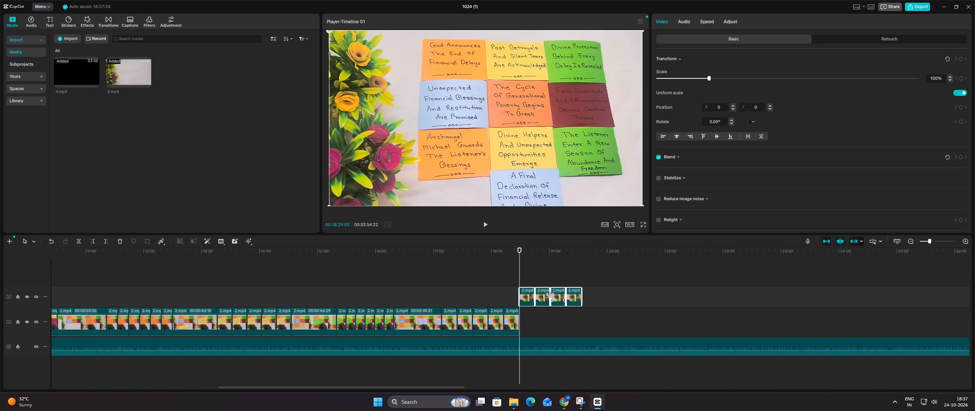
Paste the copied four-piece block six more times end to end along the upper track.
ctrl+click(581, 276)
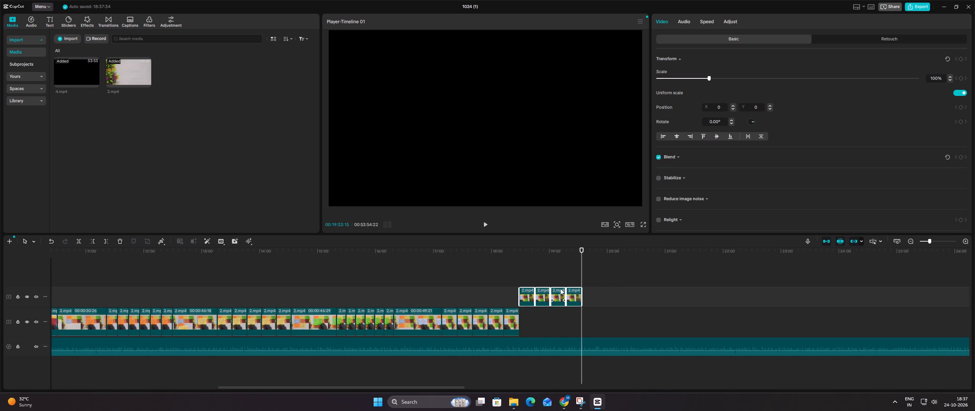
ctrl+click(540, 274)
ctrl+drag(540, 274, 585, 269)
ctrl+drag(585, 269, 585, 269)
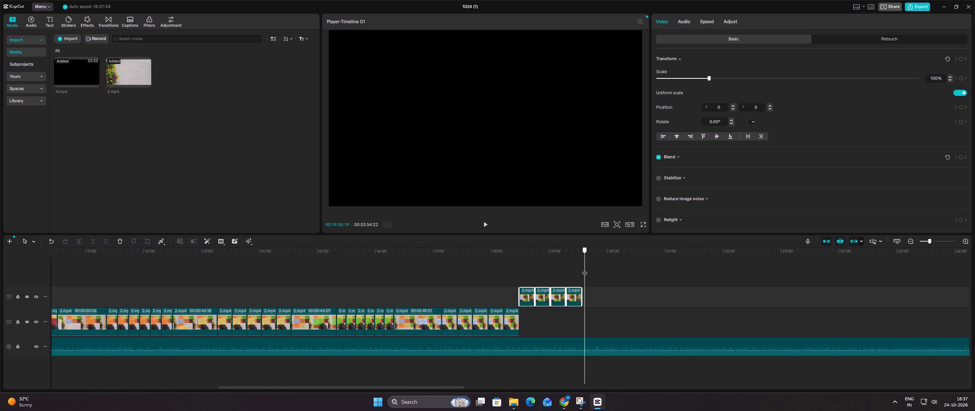
ctrl+drag(585, 269, 580, 269)
key(ctrl+v)
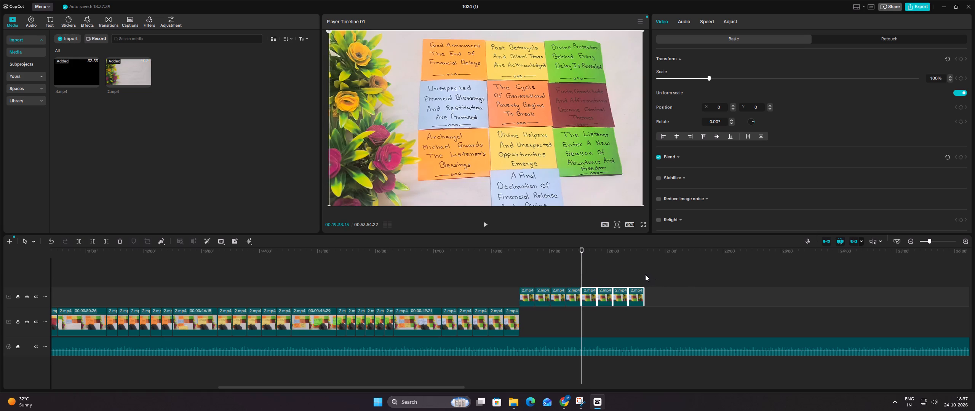
ctrl+click(644, 274)
key(ctrl+v)
ctrl+click(707, 274)
key(ctrl+v)
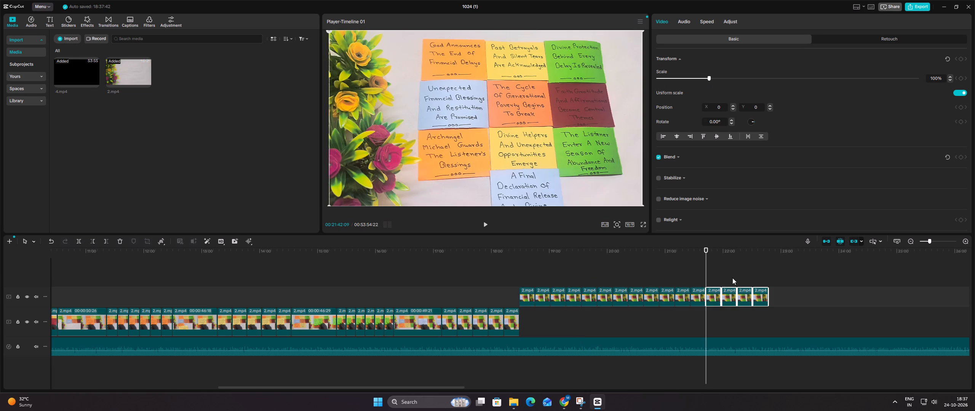
ctrl+click(768, 275)
key(ctrl+v)
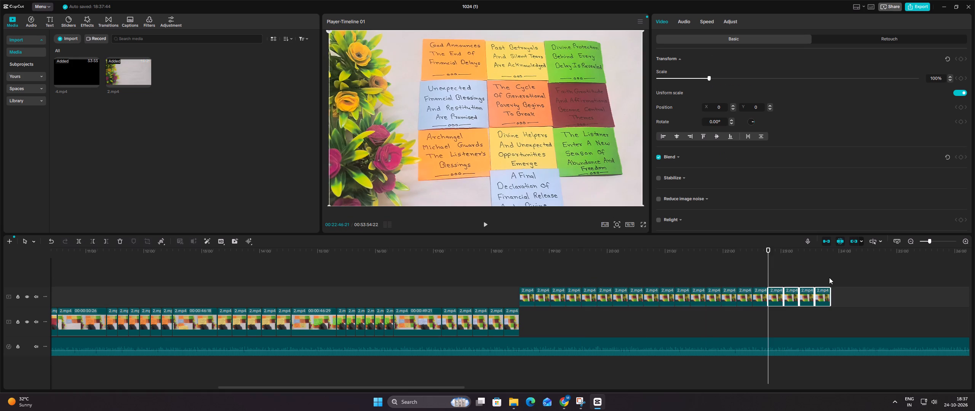
ctrl+click(830, 277)
key(ctrl+v)
ctrl+click(890, 277)
ctrl+drag(890, 277, 893, 277)
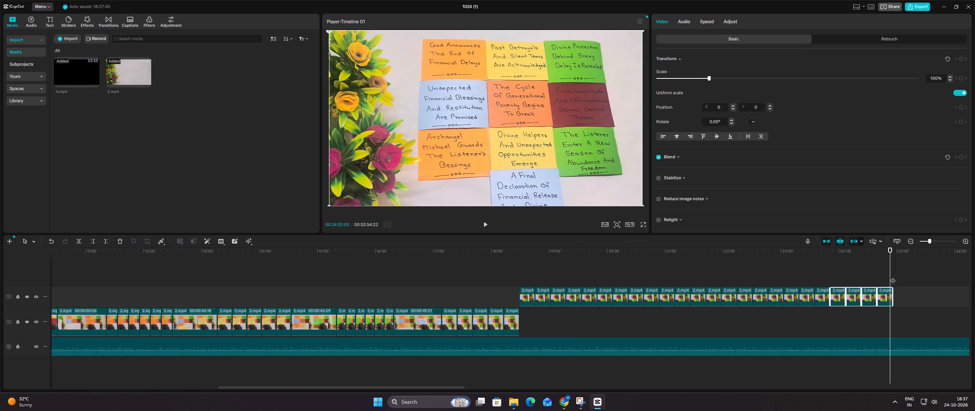
ctrl+drag(893, 277, 894, 277)
key(ctrl+v)
Copy the whole row of tail pieces on the upper track and paste it twice, end to end behind itself.
ctrl+scroll(901, 275, down, 3)
ctrl+scroll(901, 275, up, 1)
ctrl+scroll(901, 275, down, 2)
ctrl+scroll(901, 275, up, 1)
ctrl+scroll(901, 275, down, 5)
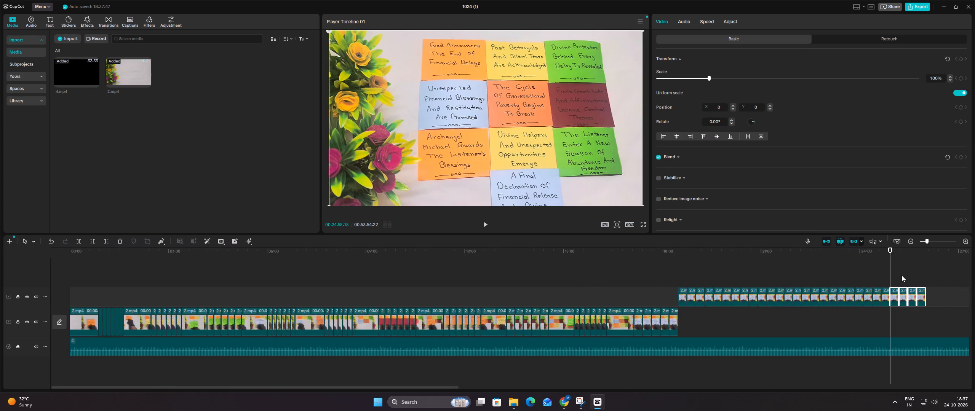
ctrl+scroll(901, 275, down, 5)
ctrl+click(901, 275)
ctrl+drag(901, 275, 974, 279)
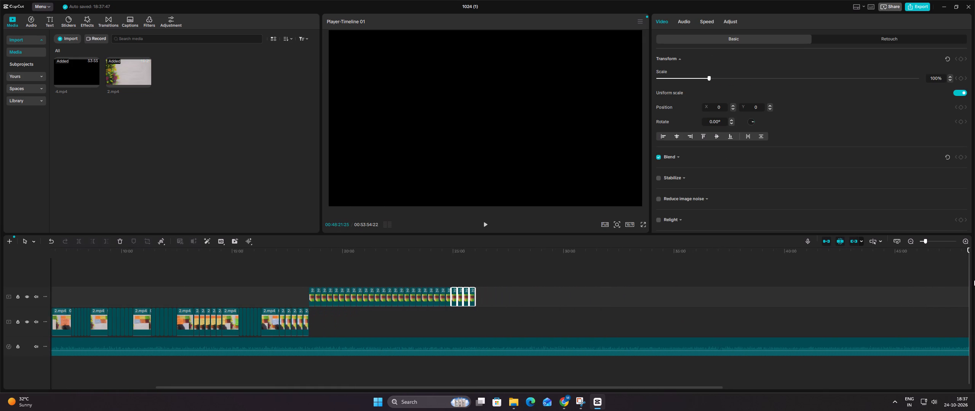
ctrl+click(474, 276)
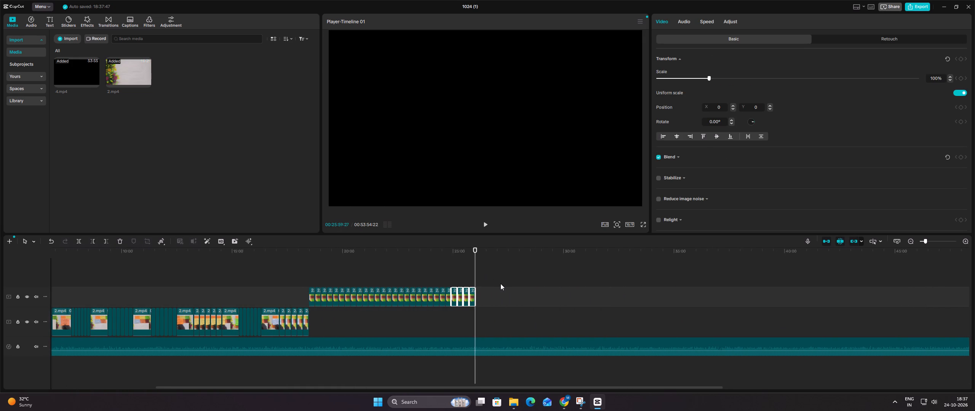
click(501, 284)
drag(514, 272, 303, 290)
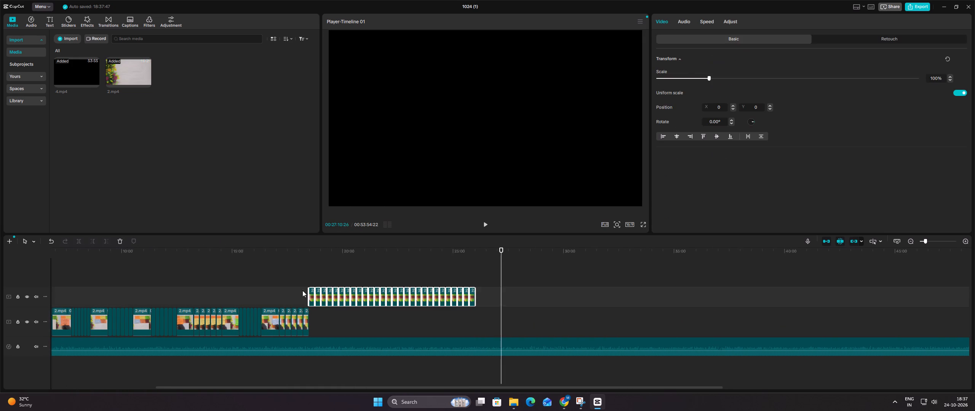
right_click(326, 296)
right_click(326, 296)
click(377, 126)
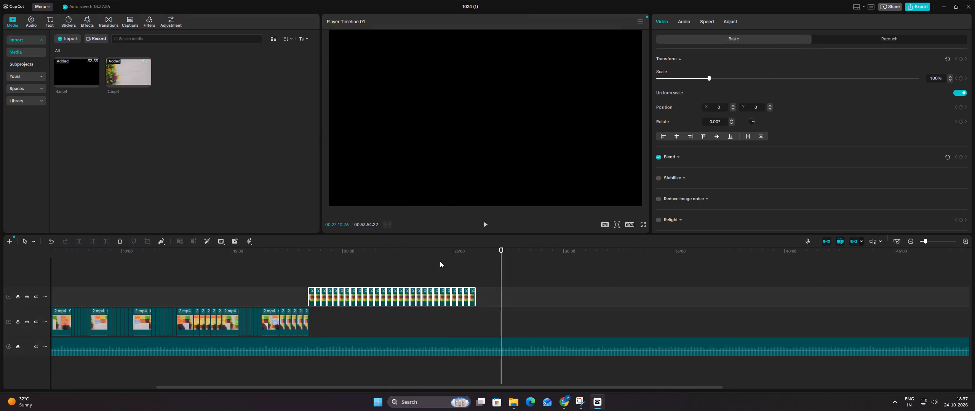
click(466, 265)
drag(466, 265, 475, 265)
key(ctrl+v)
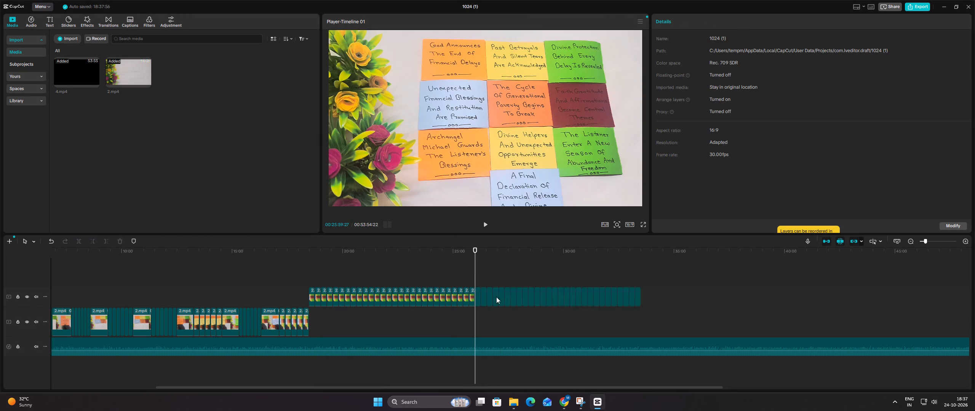
ctrl+click(643, 273)
key(ctrl+v)
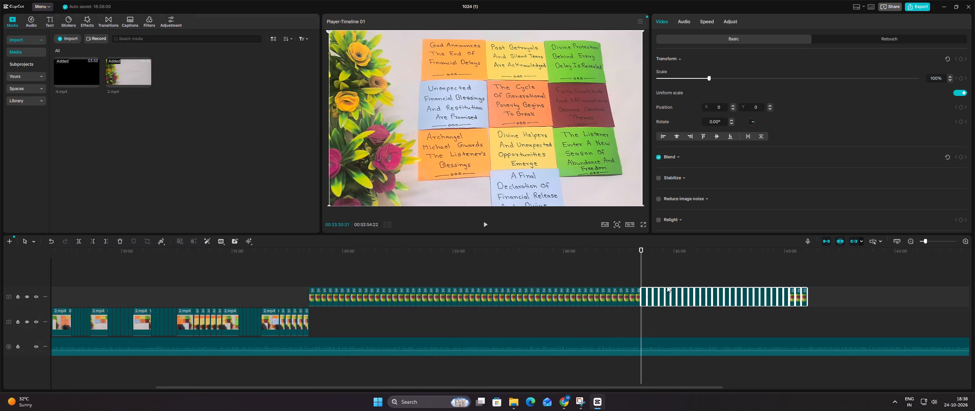
Copy the extended upper-track row of tail pieces from its fourth piece to the end.
ctrl+drag(816, 277, 337, 288)
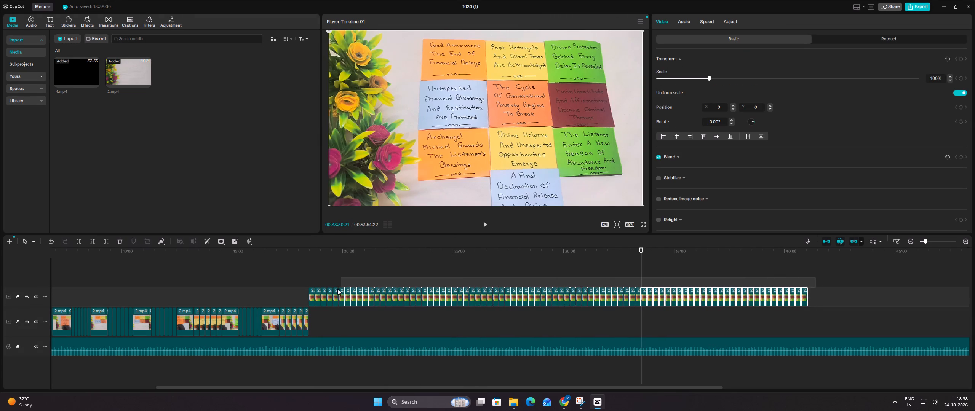
ctrl+drag(337, 288, 331, 289)
right_click(331, 289)
right_click(331, 289)
click(360, 123)
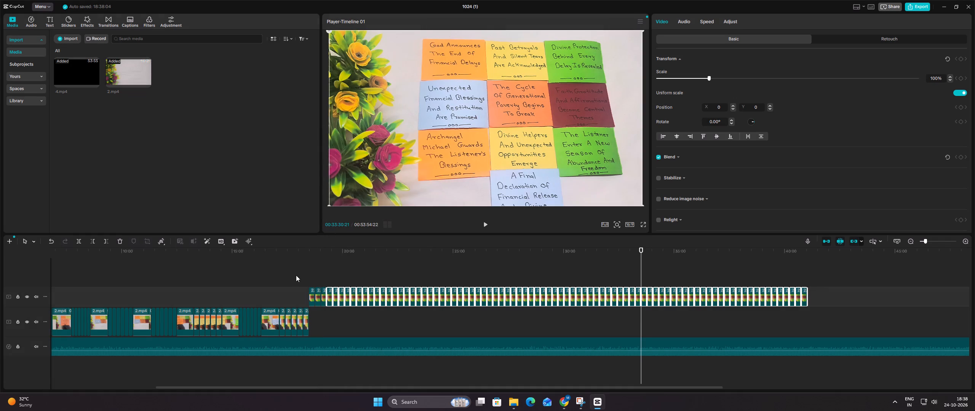
Move the entire upper-track row of tail pieces onto the main track, directly after the tenth-card section.
drag(296, 275, 835, 300)
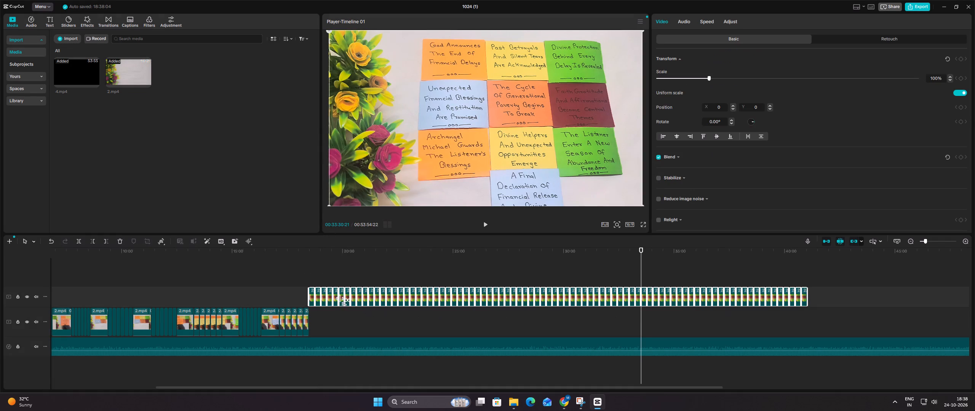
ctrl+scroll(326, 293, up, 6)
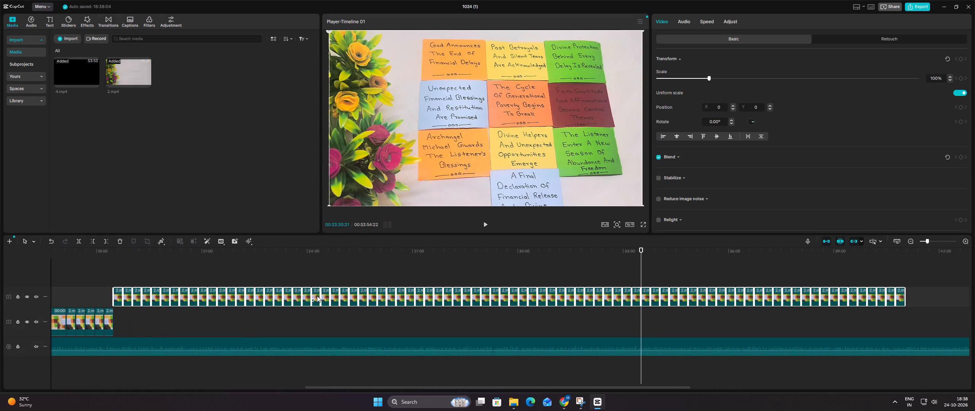
drag(317, 296, 320, 320)
Paste the copied row of tail pieces on the upper track from the main track's end at about 00:41:01.
ctrl+click(449, 282)
ctrl+drag(449, 282, 818, 318)
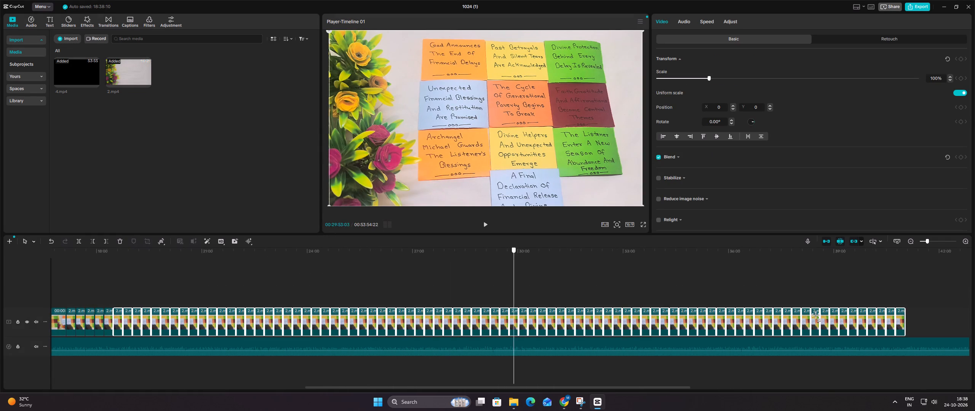
ctrl+drag(818, 318, 974, 329)
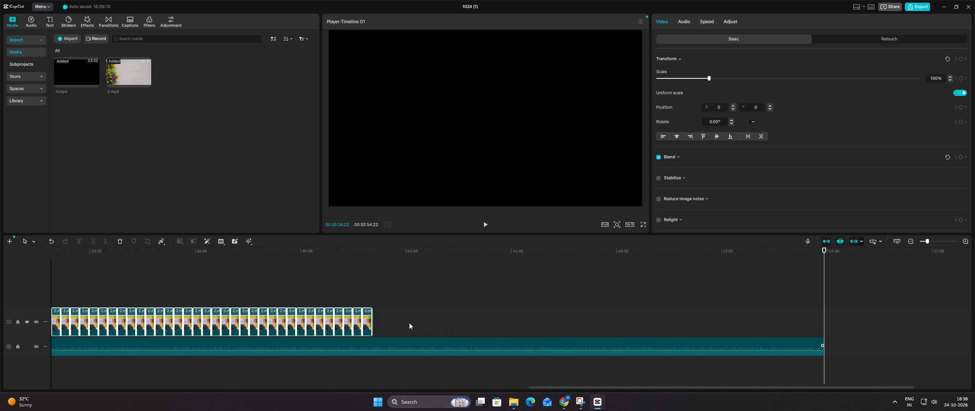
ctrl+click(366, 287)
ctrl+click(370, 287)
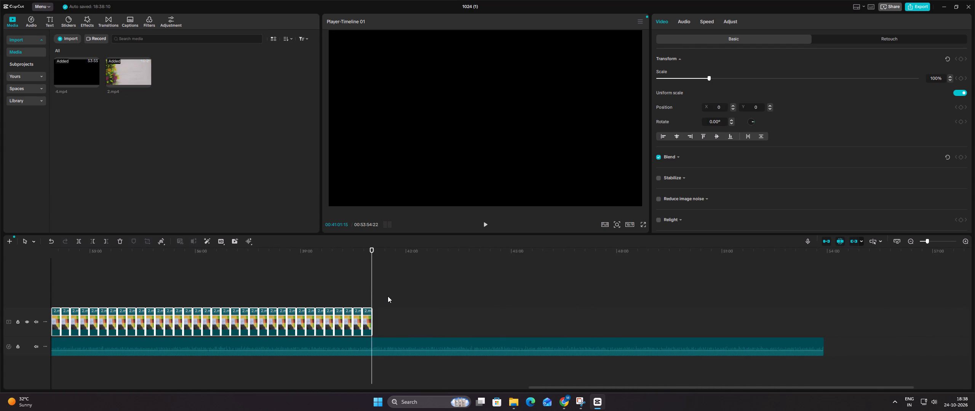
key(ctrl+v)
double_click(354, 285)
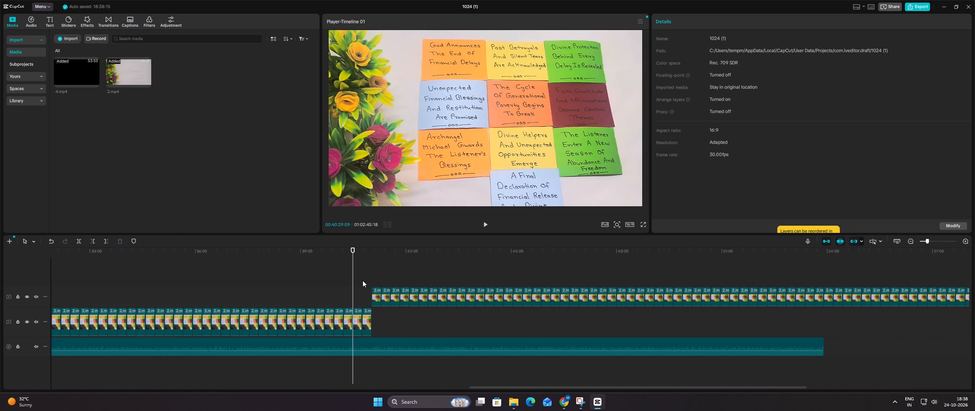
Move the upper-track tail pieces, from the row's start to just past the audio's end, down onto the main track's end.
drag(363, 280, 847, 288)
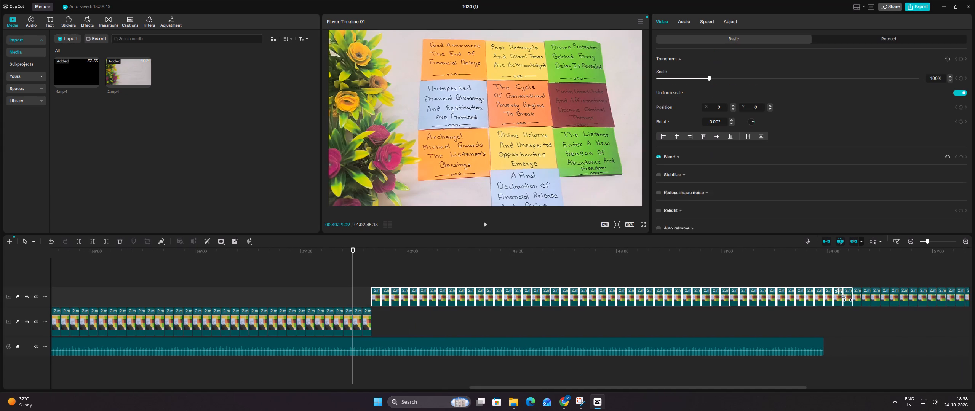
drag(376, 295, 376, 317)
Delete all the surplus tail pieces remaining on the upper track beyond the main track's end.
click(585, 284)
drag(585, 284, 974, 253)
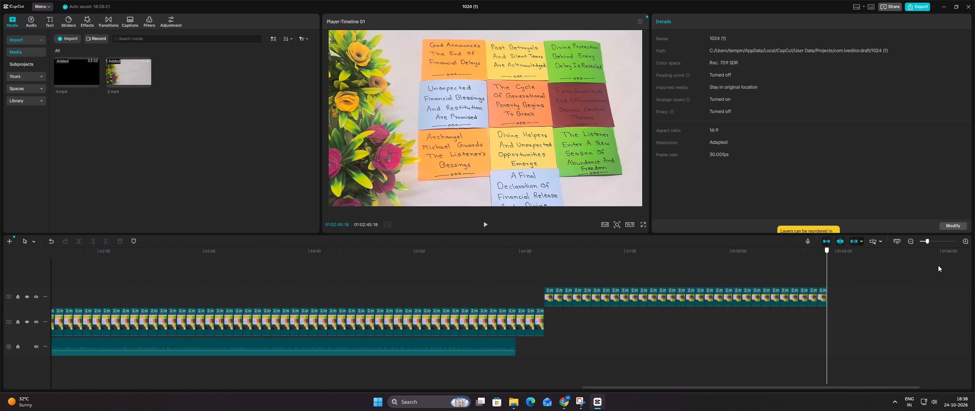
drag(924, 269, 459, 295)
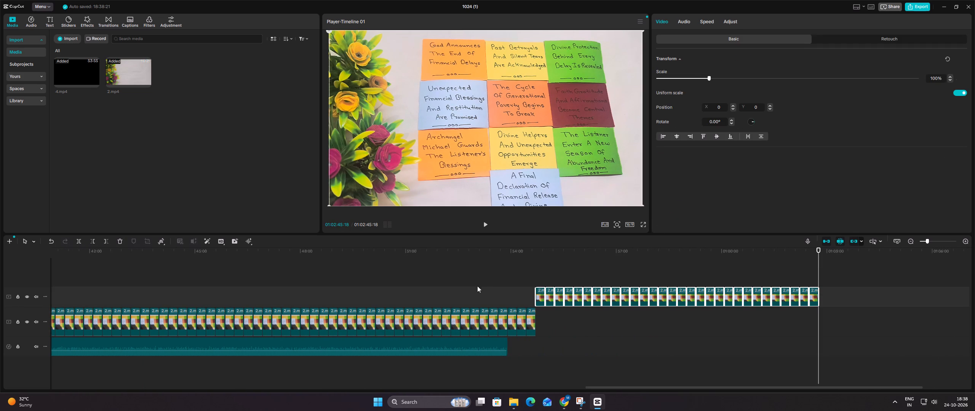
click(119, 241)
Shorten the main-track piece that ends level with the audio's end by about 6 seconds, trimming its end.
ctrl+scroll(770, 311, up, 3)
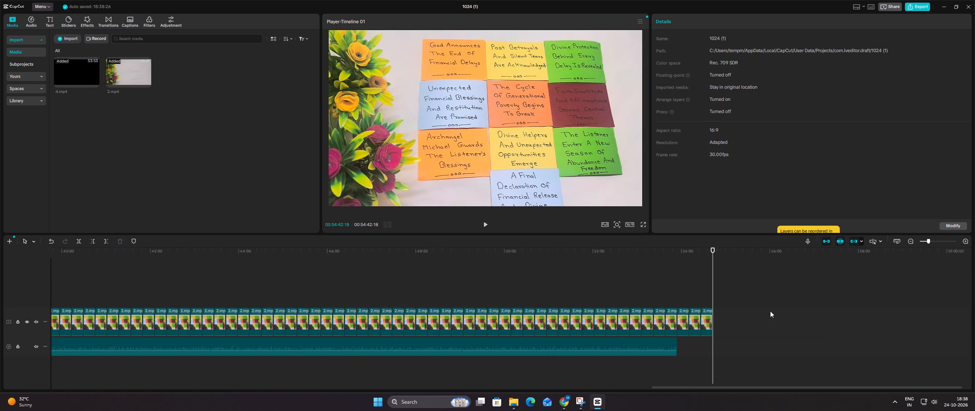
ctrl+scroll(770, 311, up, 15)
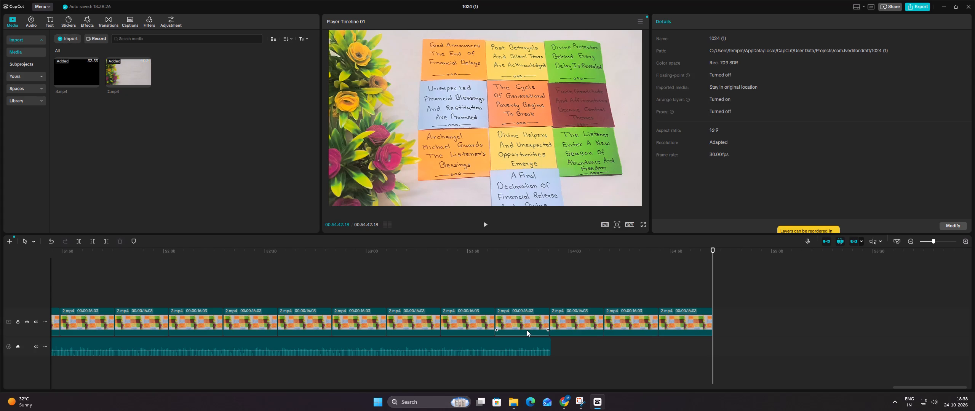
click(527, 330)
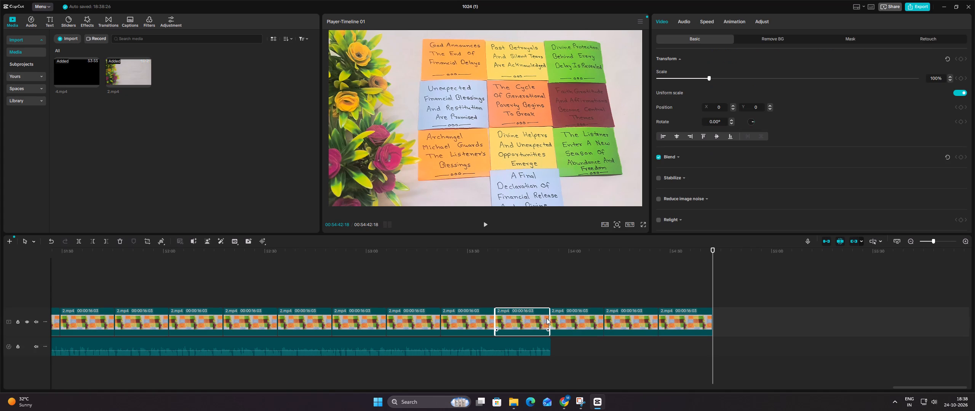
drag(549, 320, 525, 322)
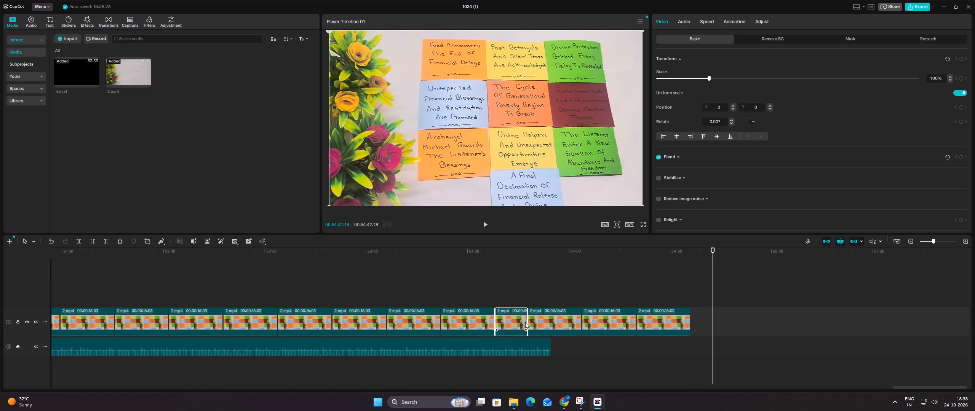
Delete the last two tail pieces at the end of the main track.
drag(609, 296, 676, 325)
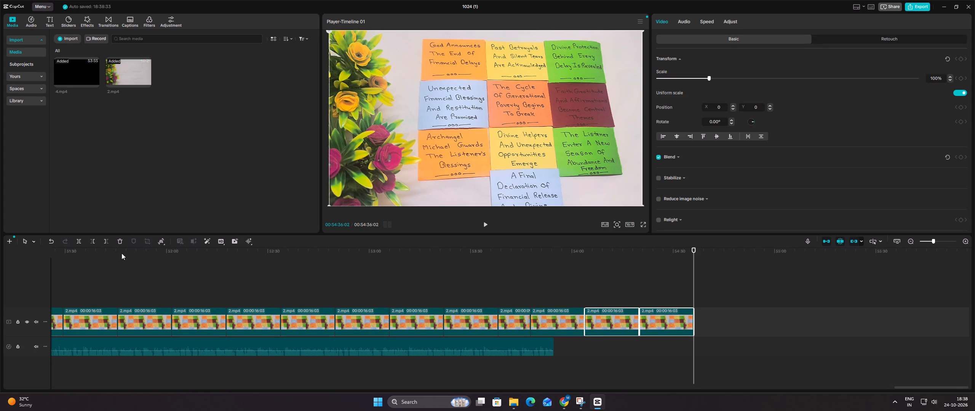
click(117, 242)
Review the whole timeline, comparing the end of the main track with the end of the audio.
ctrl+scroll(369, 293, down, 10)
ctrl+scroll(411, 270, up, 1)
ctrl+scroll(412, 268, down, 1)
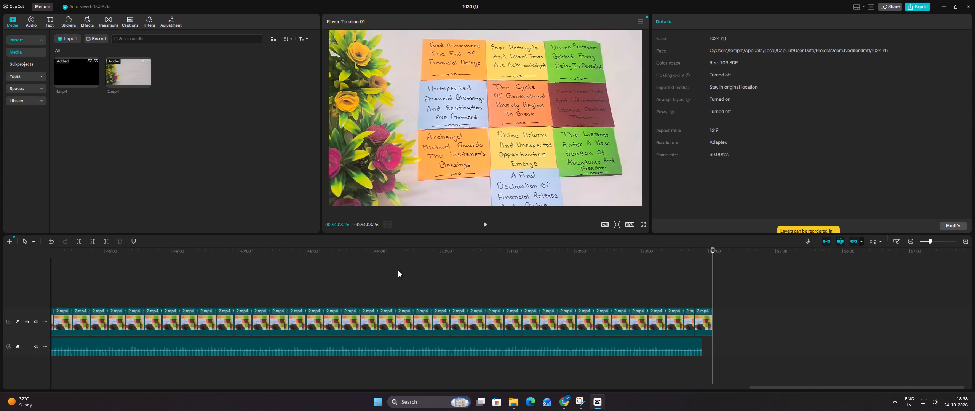
ctrl+scroll(397, 272, down, 1)
ctrl+scroll(396, 278, up, 1)
ctrl+scroll(396, 278, down, 1)
ctrl+scroll(396, 278, up, 1)
ctrl+scroll(396, 278, down, 16)
ctrl+scroll(396, 278, up, 1)
ctrl+scroll(396, 278, down, 6)
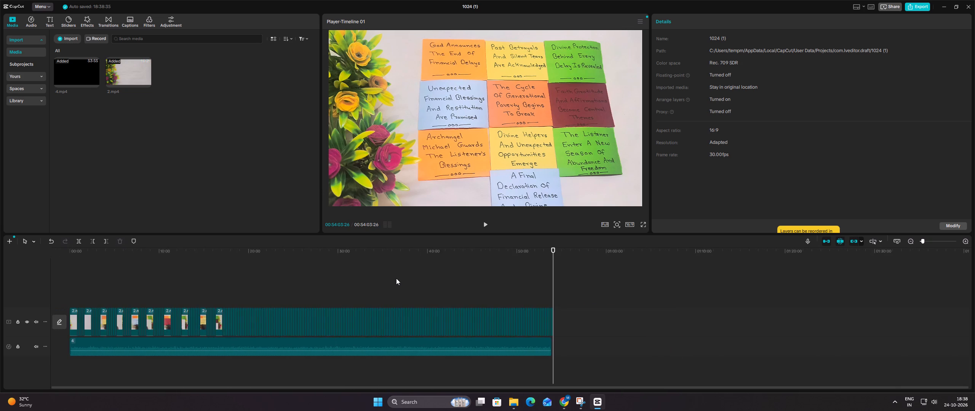
ctrl+scroll(396, 278, down, 2)
ctrl+scroll(396, 278, up, 2)
Take a screenshot of the full preview frame with all ten cards, at about 38 minutes, and open it in Snipping Tool.
click(412, 276)
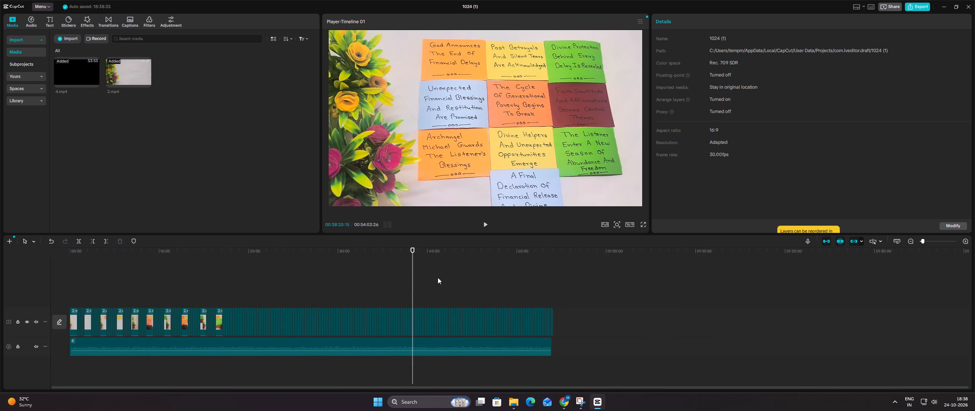
key(Print)
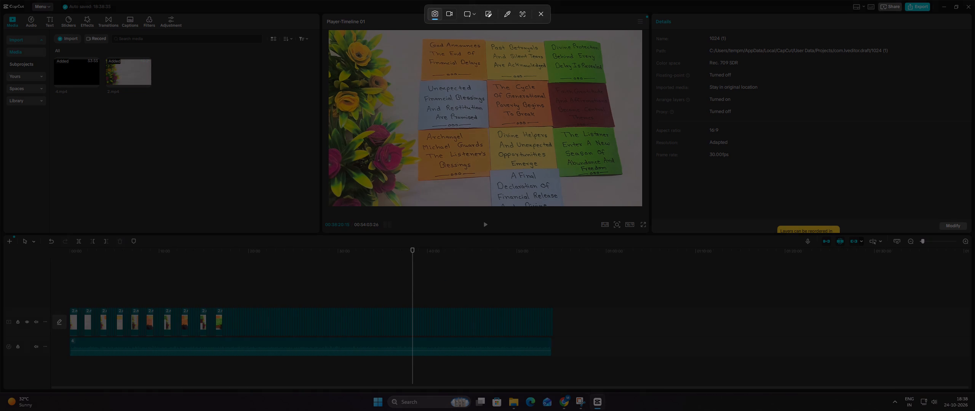
drag(329, 30, 593, 164)
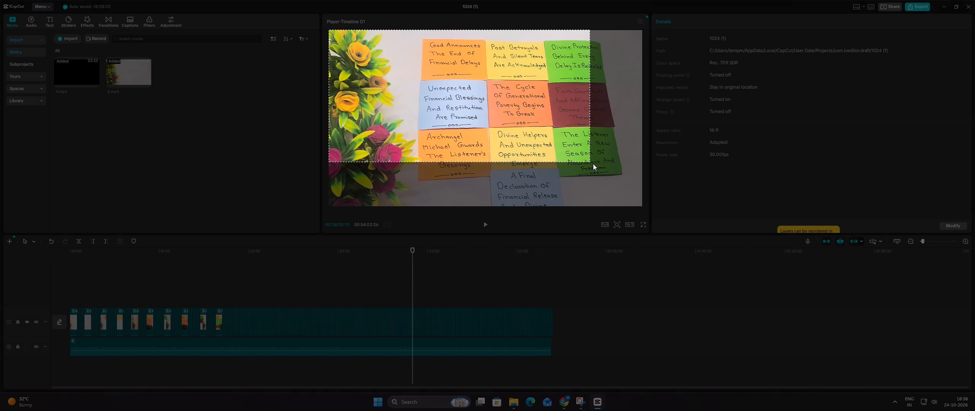
drag(593, 164, 643, 206)
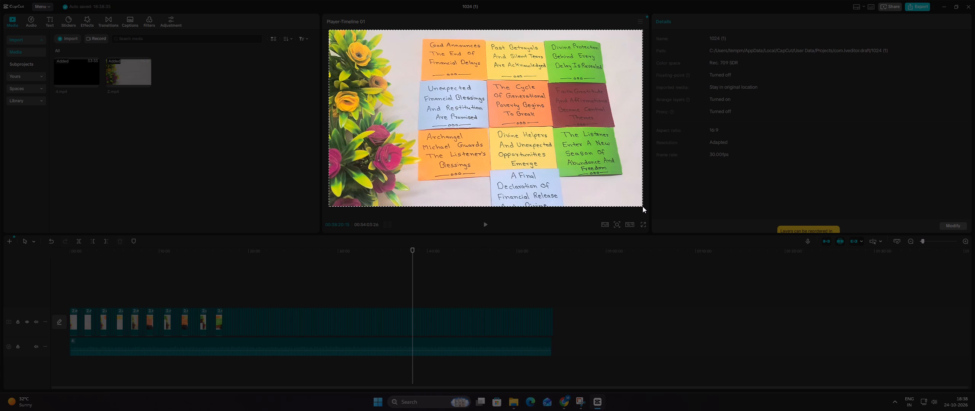
drag(643, 206, 642, 205)
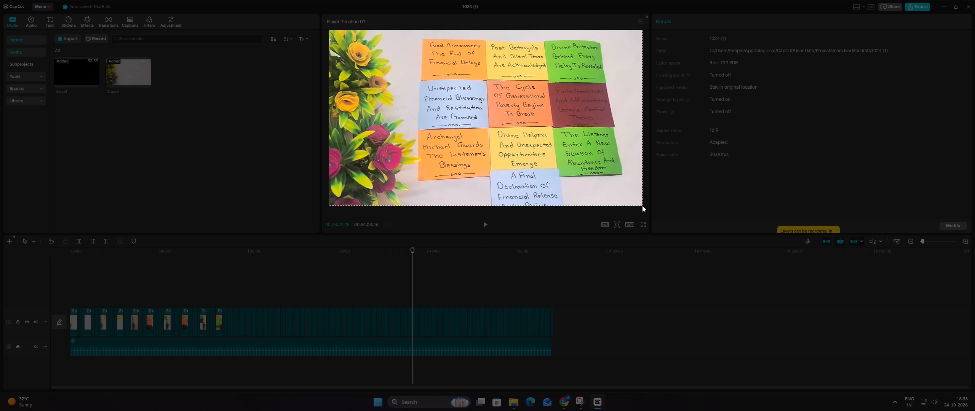
drag(642, 205, 642, 206)
click(898, 324)
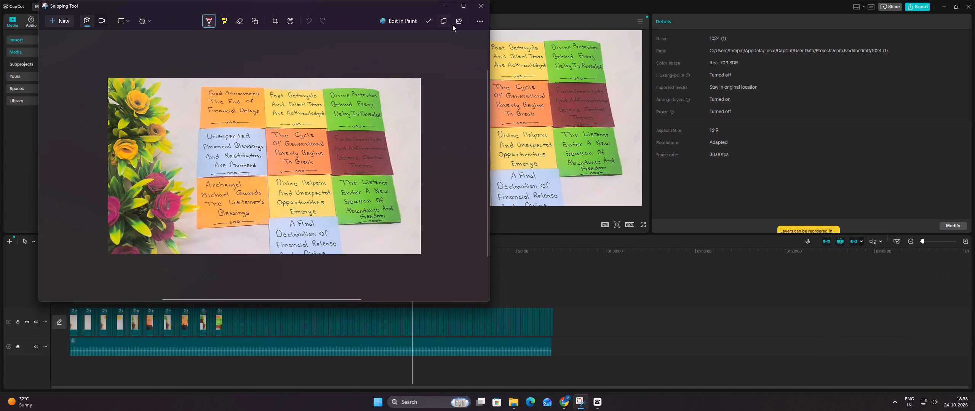
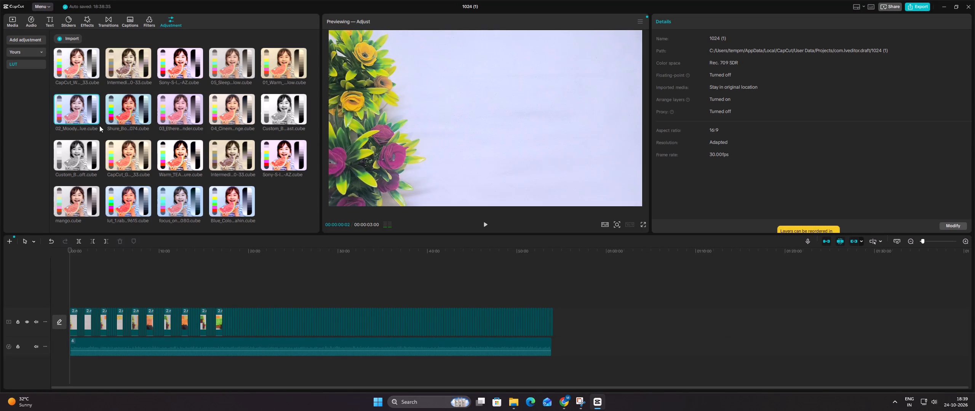
Add the 02_Moody_Dreamy_Blue LUT as an adjustment layer from the start and extend it to end level with the main track.
click(94, 119)
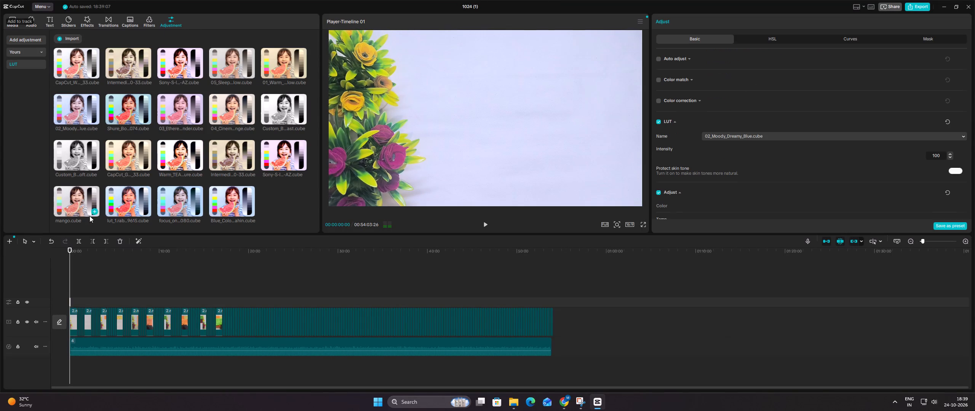
drag(69, 299, 555, 264)
click(555, 264)
click(572, 286)
ctrl+scroll(572, 286, up, 2)
ctrl+scroll(572, 286, down, 1)
ctrl+scroll(572, 286, up, 5)
ctrl+scroll(572, 286, down, 1)
ctrl+scroll(572, 286, up, 14)
ctrl+scroll(572, 286, down, 1)
ctrl+scroll(572, 286, up, 4)
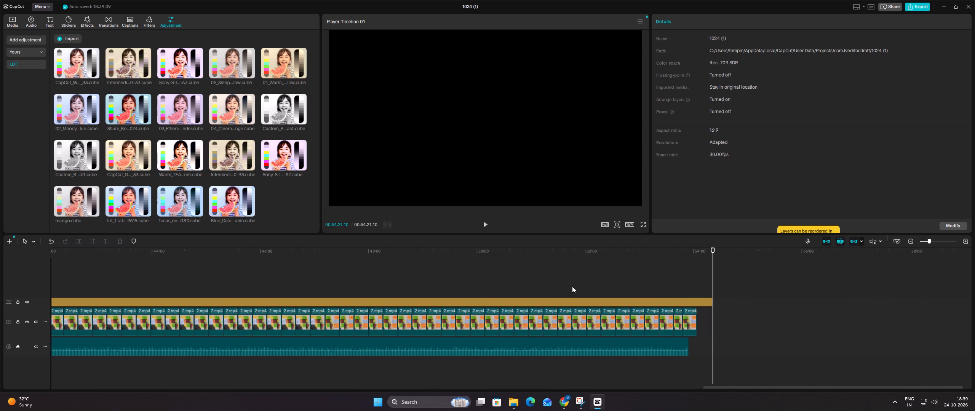
ctrl+scroll(572, 286, down, 1)
ctrl+scroll(572, 286, up, 8)
click(579, 285)
click(616, 300)
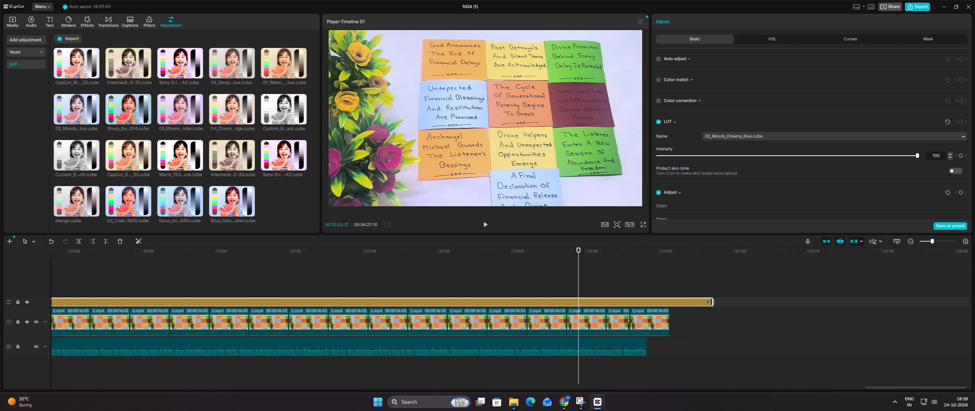
drag(712, 302, 668, 303)
click(645, 280)
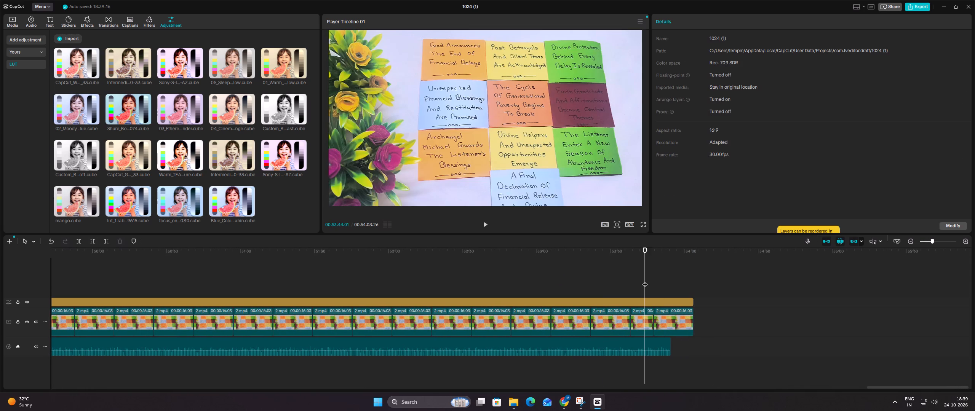
Scrub through the timeline and examine the LUT's look and coverage from the end of the video back to the start.
drag(645, 280, 523, 273)
ctrl+scroll(532, 275, down, 2)
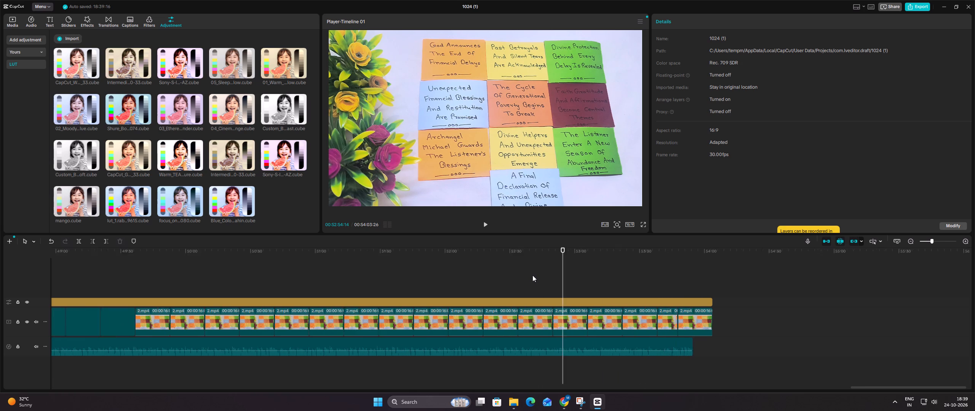
ctrl+scroll(532, 275, down, 7)
ctrl+scroll(532, 275, up, 1)
ctrl+scroll(231, 301, down, 3)
ctrl+scroll(215, 300, up, 1)
ctrl+scroll(215, 300, down, 2)
ctrl+scroll(214, 300, up, 1)
ctrl+scroll(184, 284, down, 14)
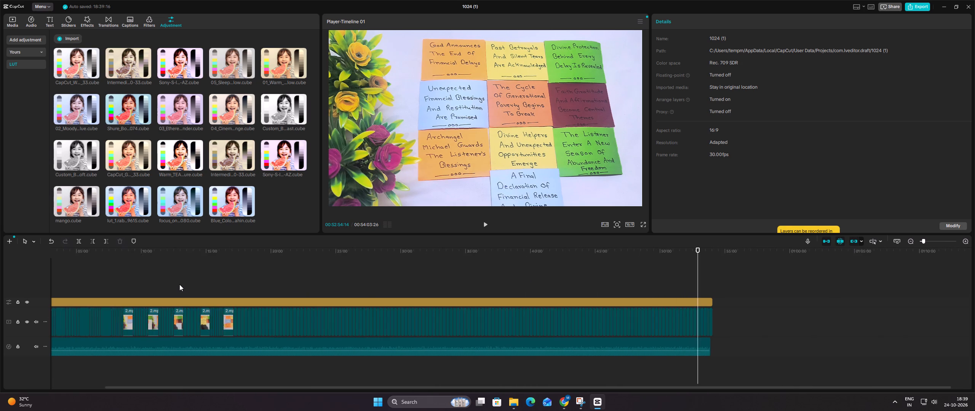
ctrl+scroll(179, 284, down, 3)
ctrl+scroll(179, 284, up, 1)
ctrl+scroll(179, 284, down, 2)
click(142, 284)
drag(142, 284, 74, 268)
click(82, 304)
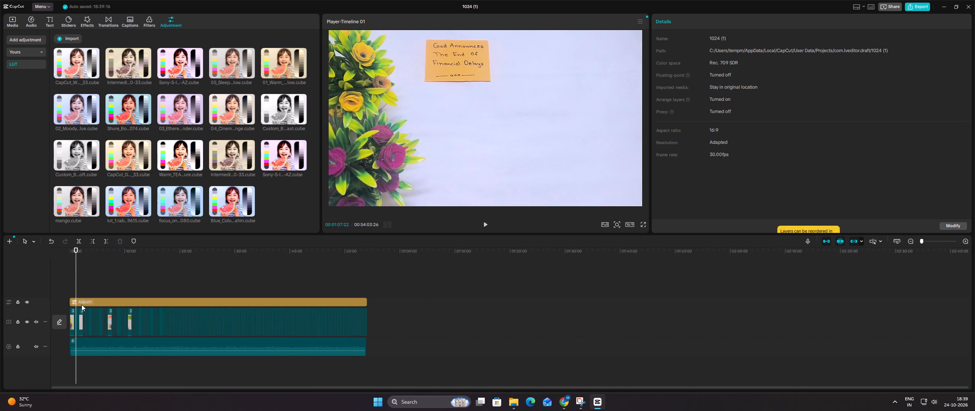
drag(71, 304, 63, 302)
click(81, 274)
drag(81, 274, 70, 272)
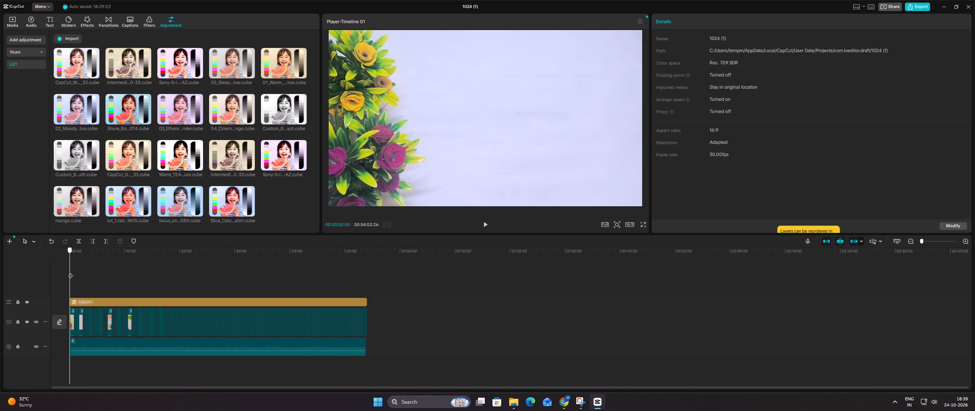
drag(70, 272, 81, 271)
ctrl+scroll(83, 271, up, 8)
click(92, 271)
drag(93, 271, 106, 270)
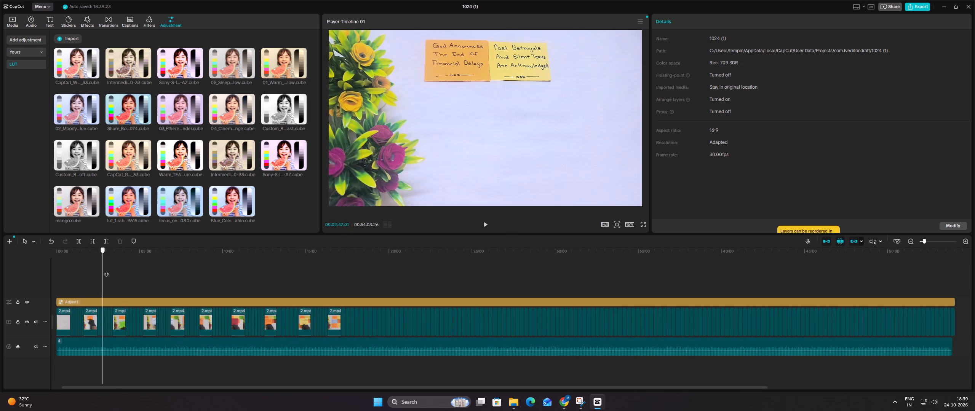
drag(106, 270, 67, 265)
ctrl+scroll(96, 266, down, 2)
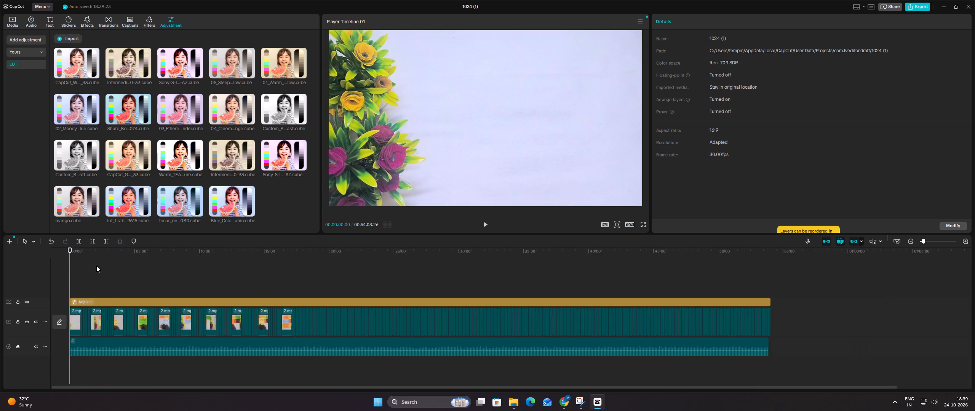
ctrl+scroll(96, 266, up, 1)
ctrl+scroll(96, 266, down, 1)
ctrl+scroll(96, 266, up, 1)
ctrl+scroll(96, 266, down, 3)
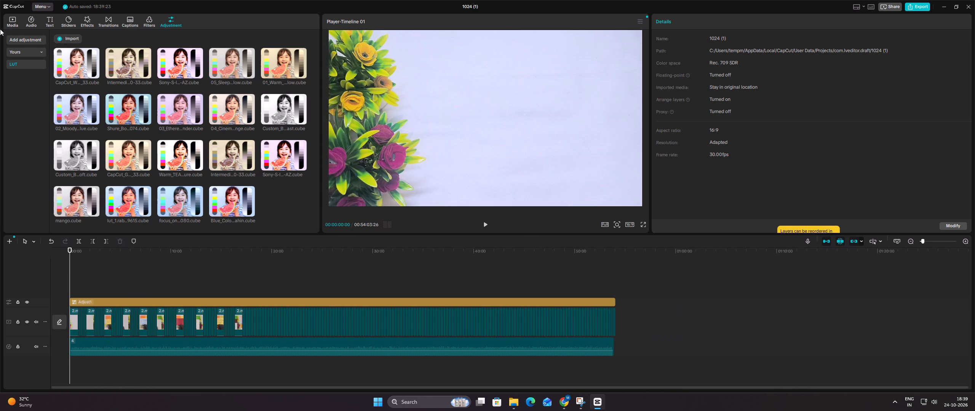
Import green screen.mp4 from the D: drive and place it on a new track above the adjustment layer, starting at 0:00.
click(10, 20)
click(53, 38)
click(66, 44)
click(68, 43)
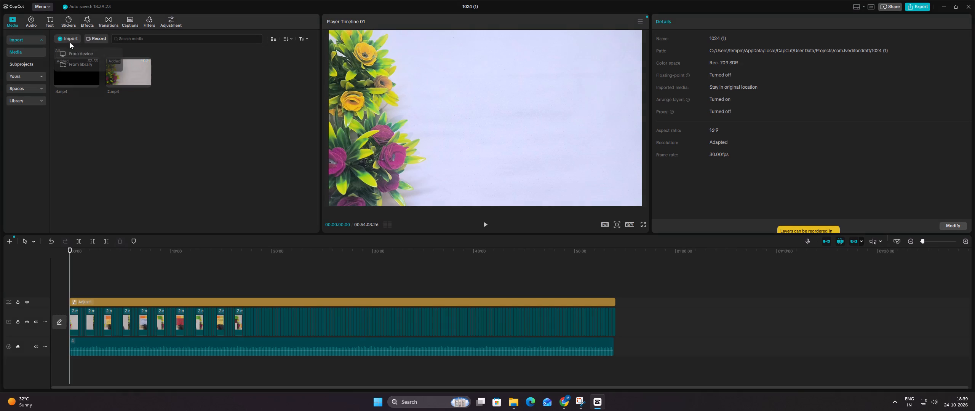
click(79, 54)
scroll(70, 149, down, 3)
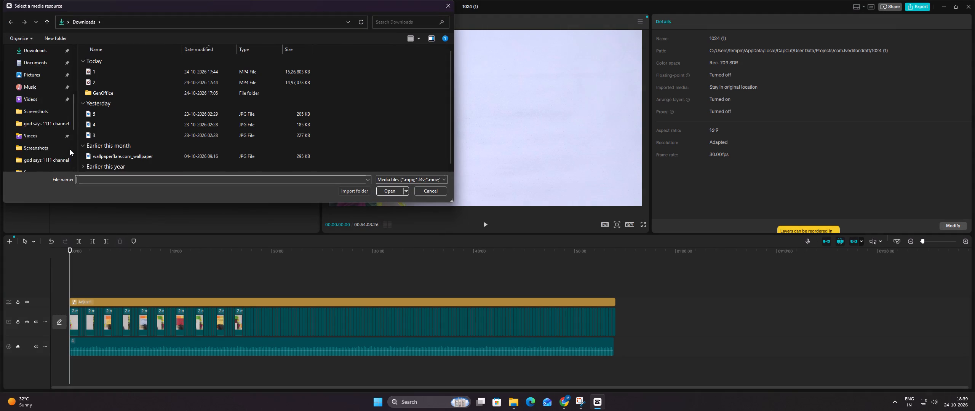
scroll(70, 149, down, 4)
click(53, 124)
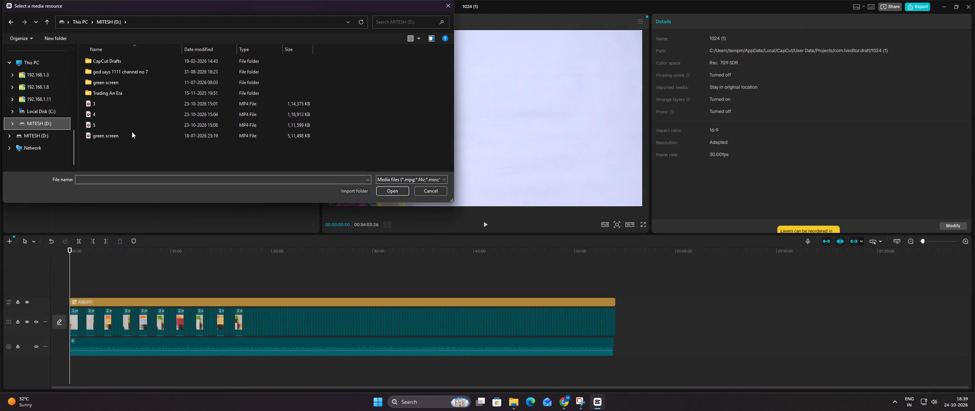
double_click(133, 132)
drag(166, 75, 84, 280)
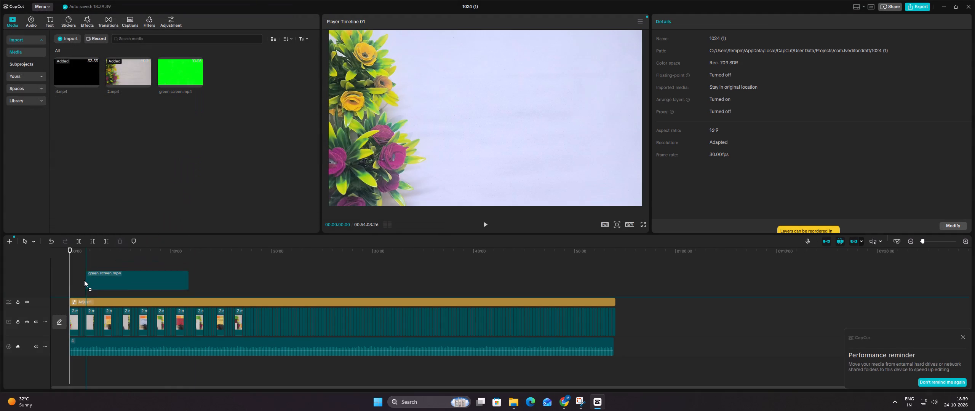
drag(84, 280, 62, 282)
Scale the green screen overlay down to 96%.
click(90, 272)
click(432, 186)
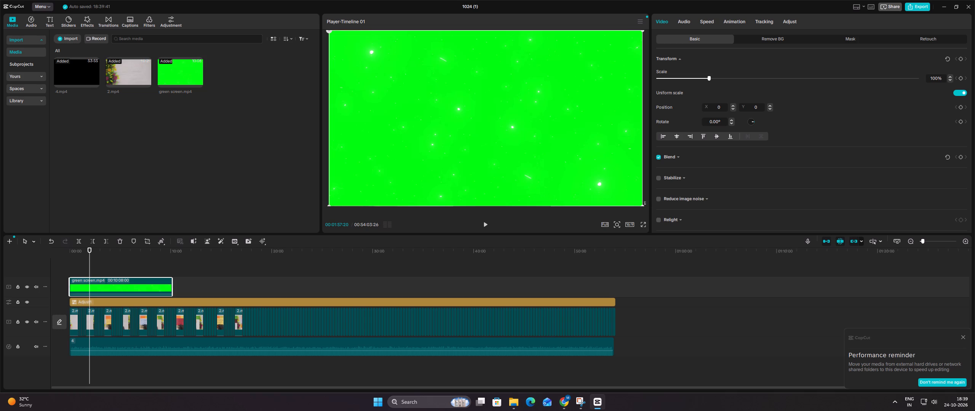
drag(642, 203, 633, 200)
Turn the green screen overlay's volume all the way down.
click(695, 18)
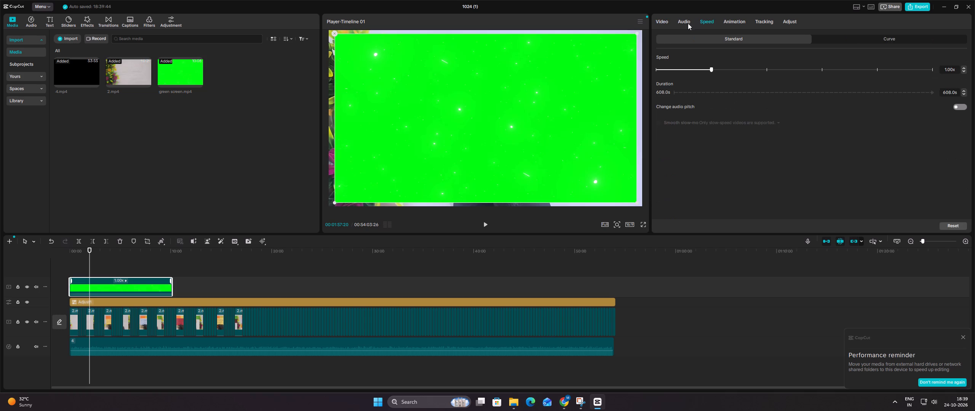
click(683, 27)
drag(661, 80, 629, 82)
Key out the overlay's green background with Chroma key, picking green from the preview, and enlarge the overlay slightly.
click(661, 24)
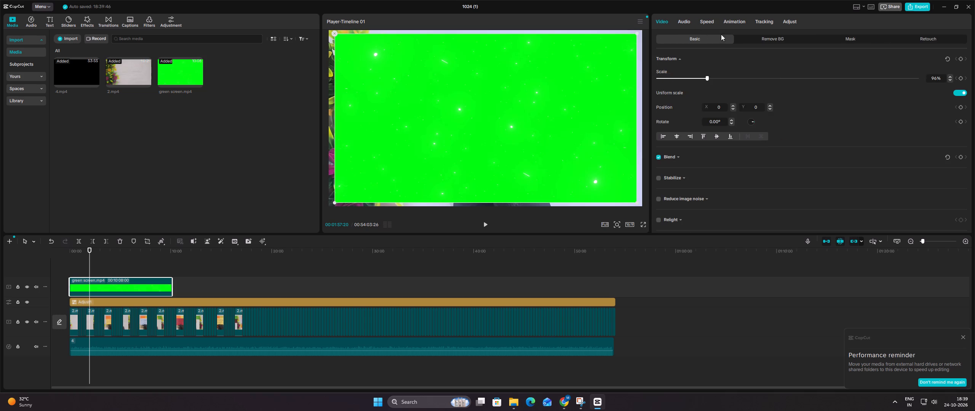
click(758, 40)
click(659, 78)
click(631, 91)
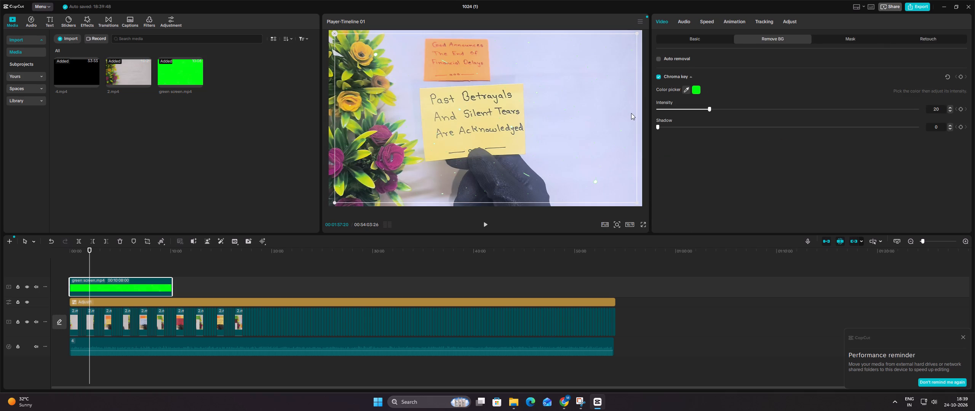
click(635, 203)
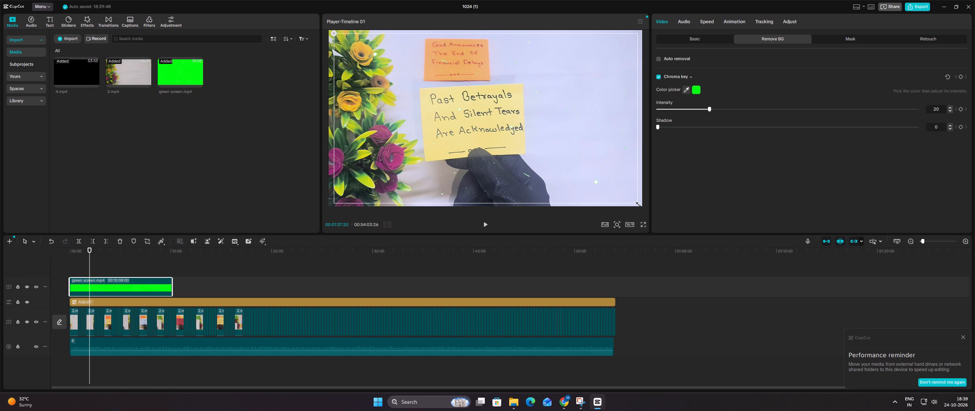
Copy the keyed green screen clip and paste four copies along its track, at about 14, 27, 38 and 49 minutes.
right_click(146, 284)
click(183, 114)
click(215, 258)
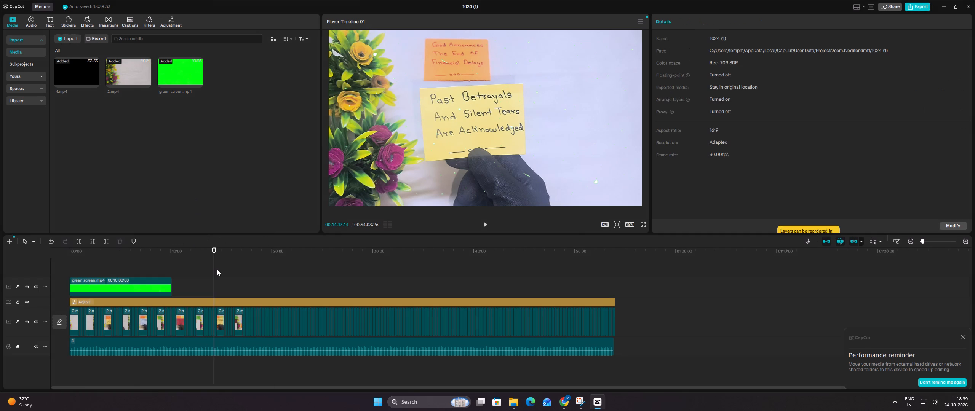
key(ctrl+v)
ctrl+click(345, 273)
key(ctrl+v)
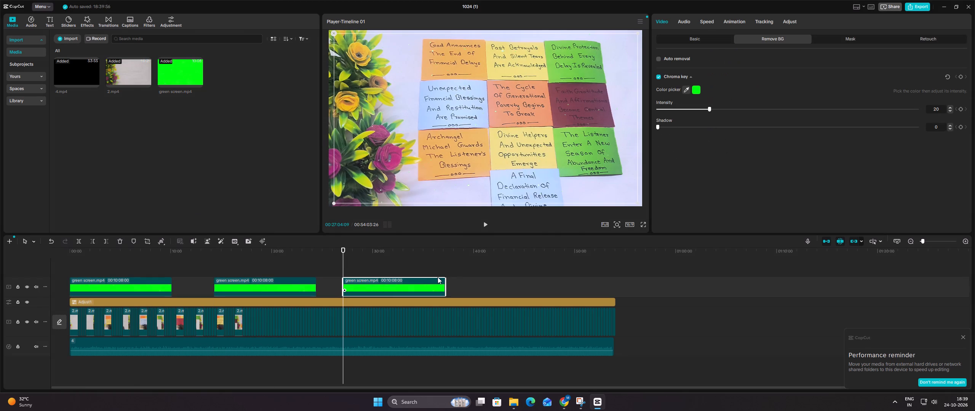
ctrl+click(454, 269)
key(ctrl+v)
ctrl+click(566, 269)
key(ctrl+v)
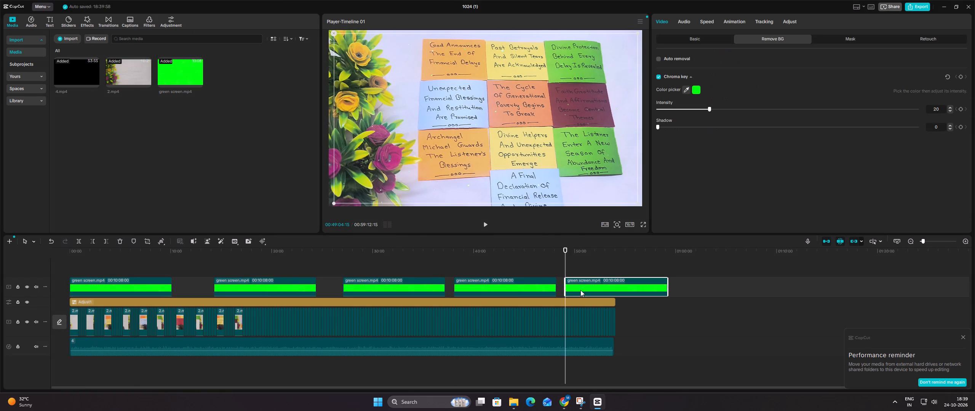
Close the four gaps between the green screen clips so all five run back to back.
ctrl+right_click(185, 285)
ctrl+click(211, 294)
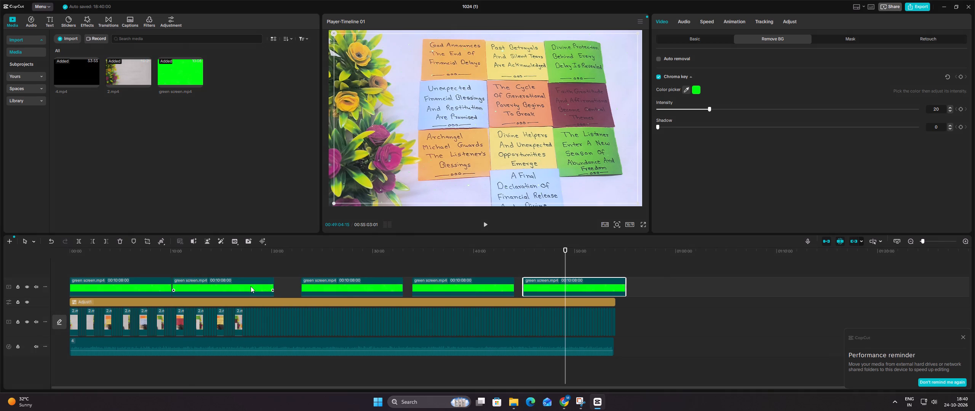
ctrl+right_click(282, 284)
ctrl+click(318, 293)
ctrl+right_click(383, 285)
ctrl+right_click(383, 285)
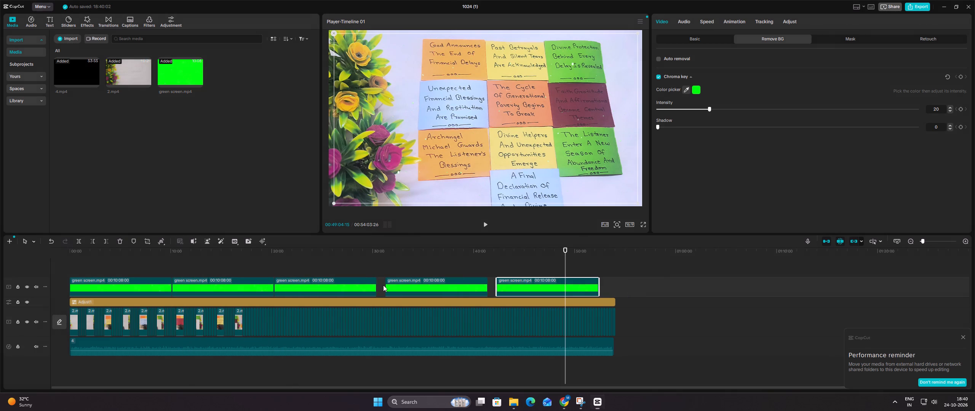
ctrl+click(396, 290)
ctrl+right_click(485, 283)
ctrl+right_click(485, 283)
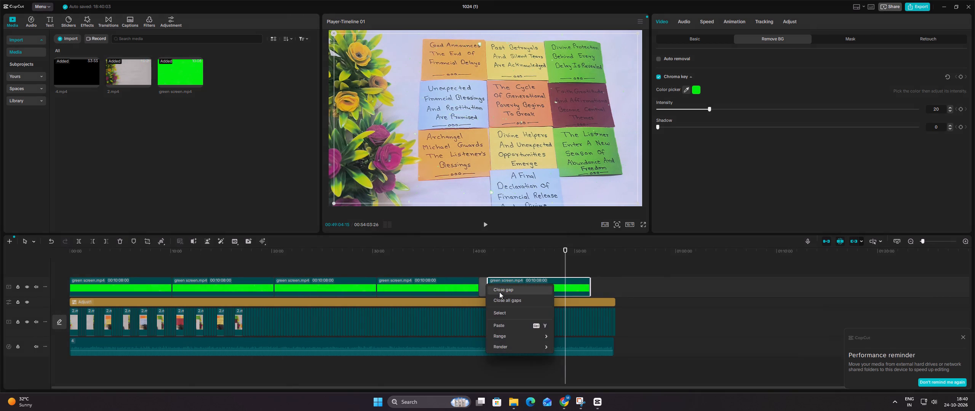
ctrl+click(503, 293)
Paste another green screen copy near the end of the video and close the gap before it.
ctrl+click(607, 269)
key(ctrl+v)
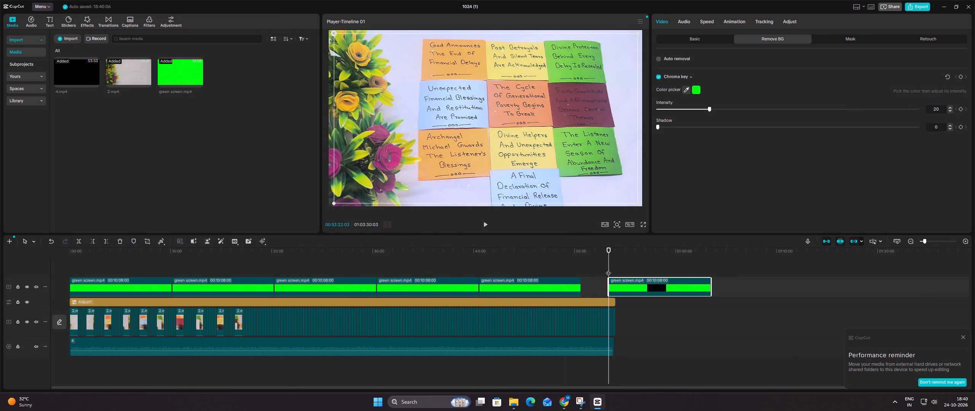
ctrl+right_click(600, 280)
ctrl+right_click(600, 280)
ctrl+click(619, 291)
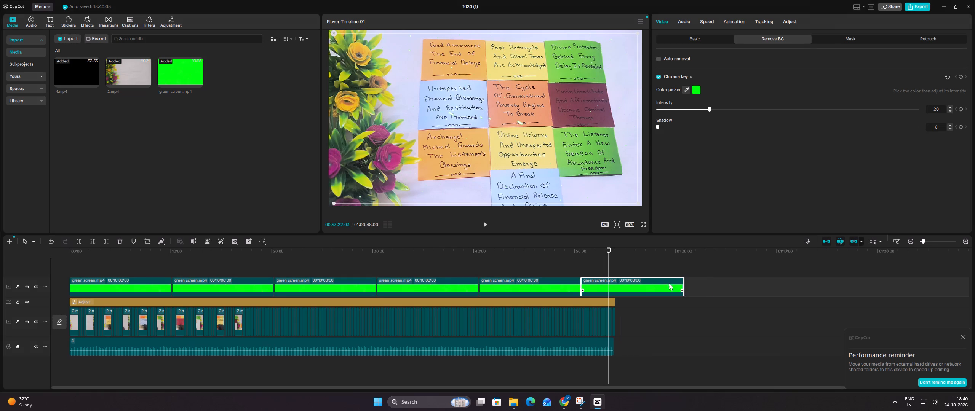
Trim the end of the last green screen clip level with the main track's end at 54:03.
ctrl+drag(684, 283, 616, 291)
ctrl+click(651, 279)
ctrl+scroll(651, 279, up, 15)
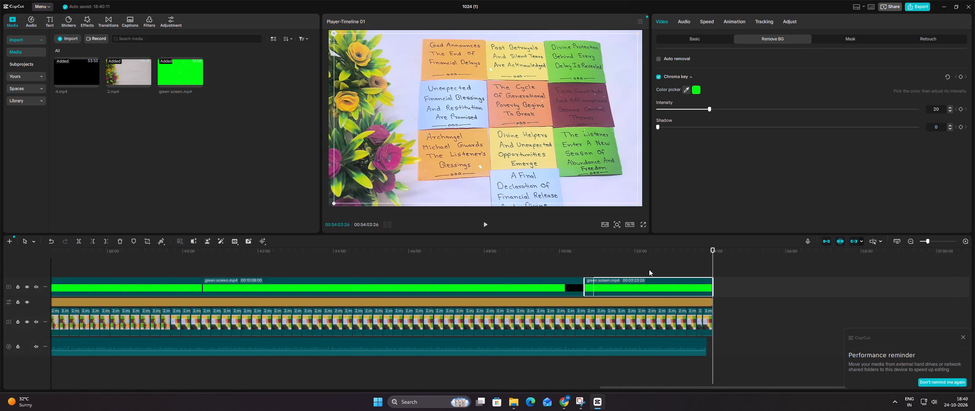
ctrl+scroll(649, 269, up, 5)
ctrl+scroll(649, 269, down, 20)
ctrl+scroll(649, 269, down, 1)
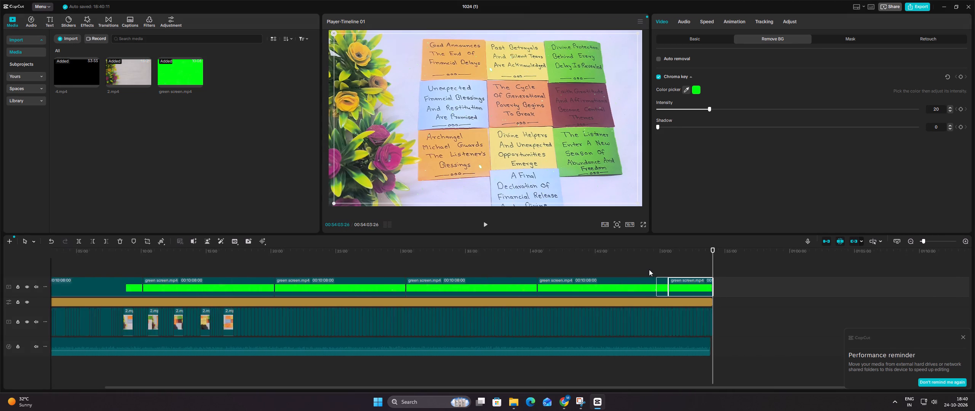
Return the playhead to the start of the timeline, close the 1024 (1) project and exit CapCut.
click(105, 258)
drag(105, 258, 75, 262)
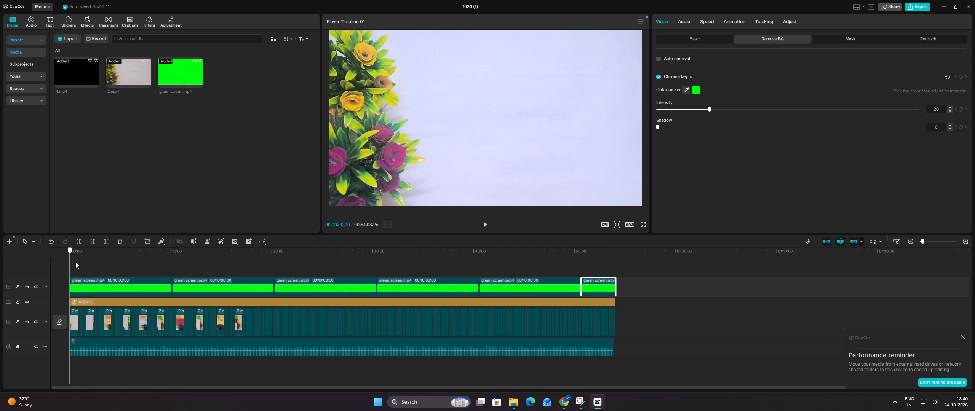
drag(75, 262, 72, 263)
click(970, 9)
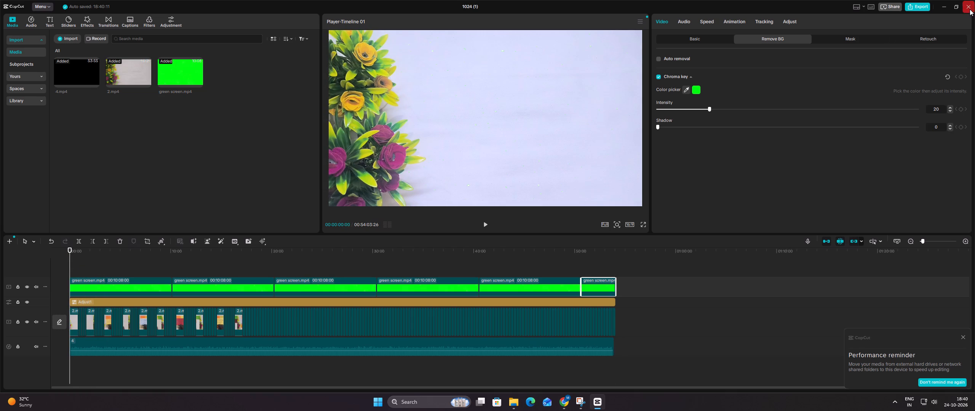
click(963, 11)
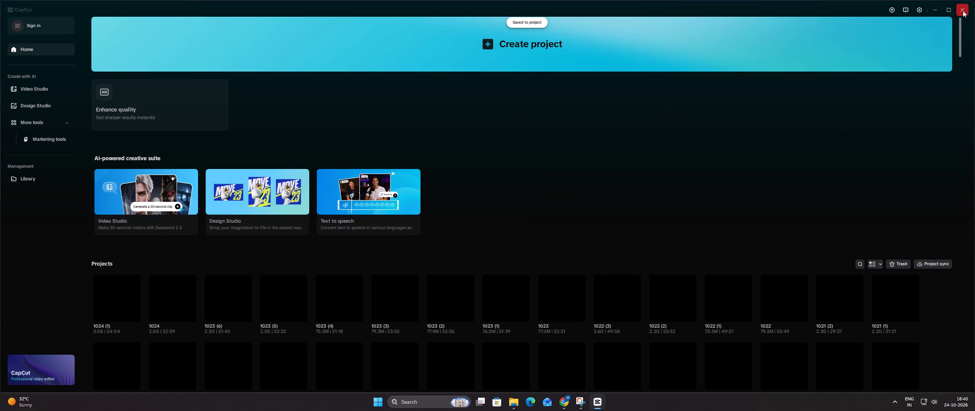
Open Proton VPN from the desktop, change to another free server and minimize its window.
click(46, 29)
double_click(53, 11)
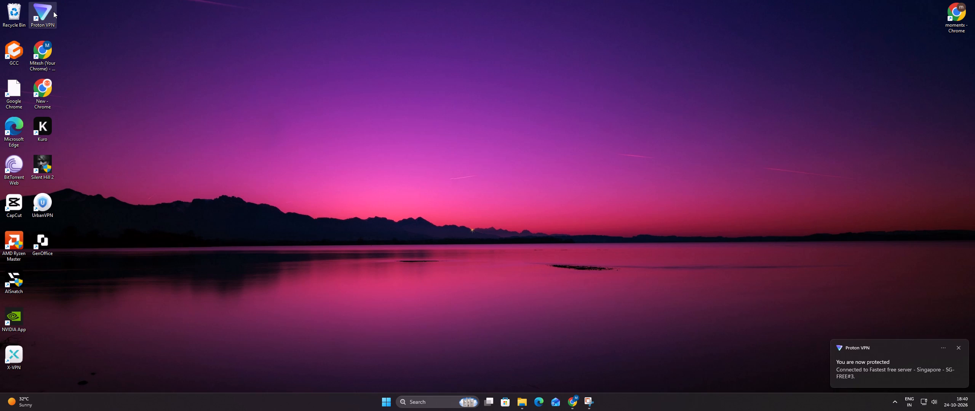
click(869, 345)
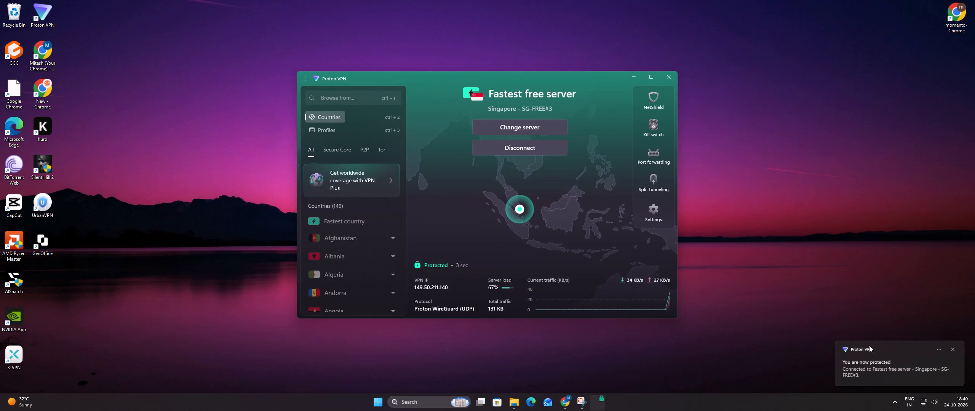
click(519, 129)
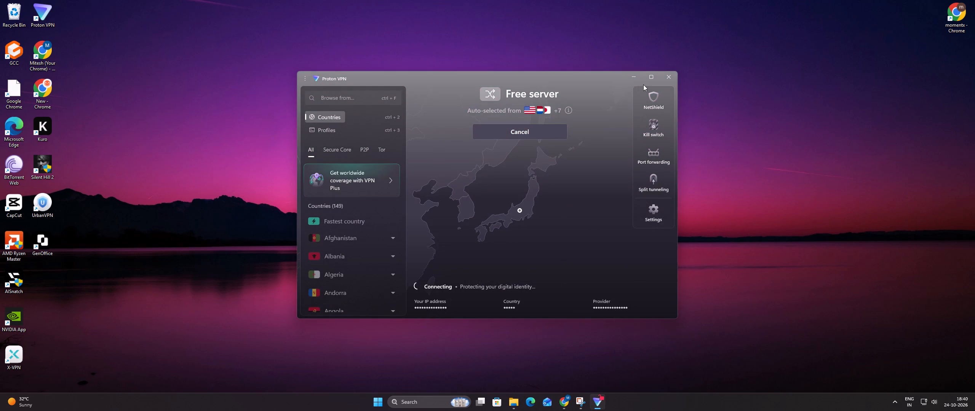
click(638, 82)
Launch CapCut again from the desktop.
double_click(18, 204)
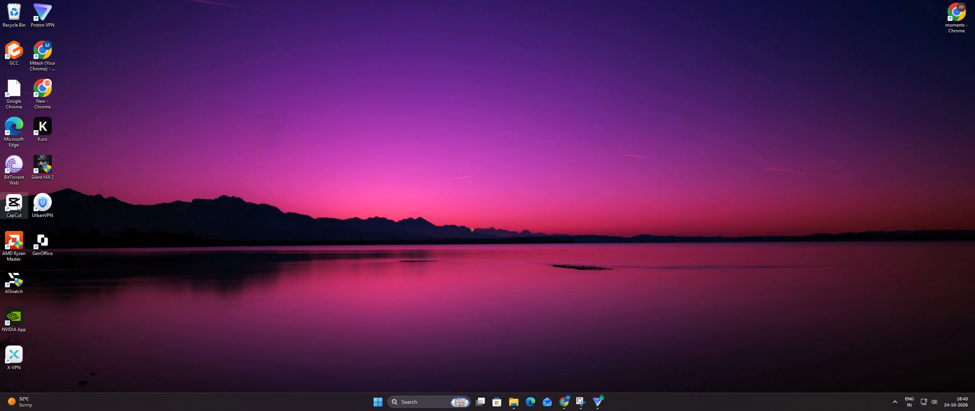
Switch to the Snipping Tool window holding the captured ten-card frame.
click(578, 407)
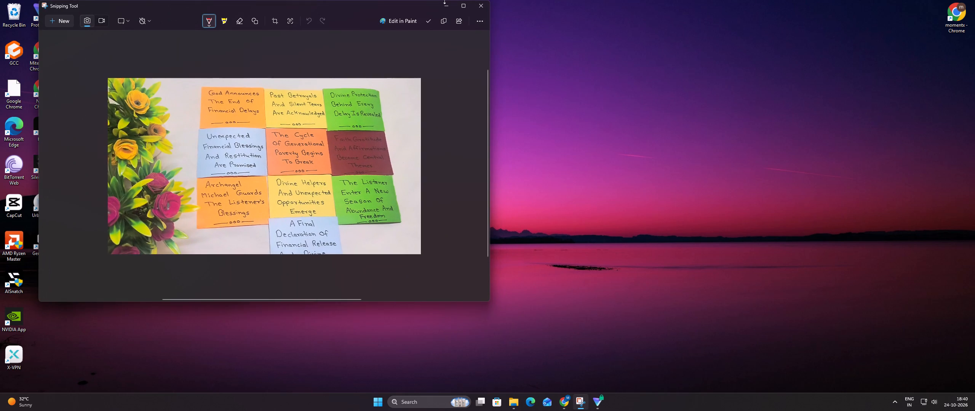
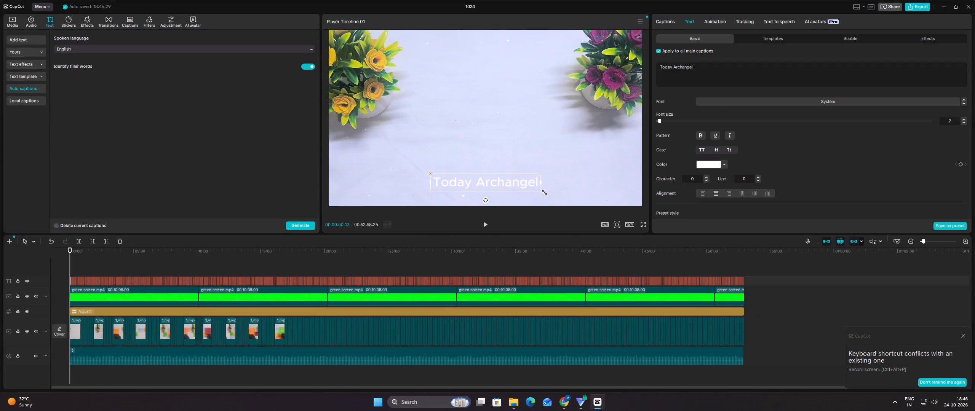
Shrink the auto-generated captions slightly, keeping them at the bottom centre of the frame.
drag(541, 191, 517, 188)
drag(513, 183, 515, 186)
Set all main captions to the Rubik font and apply the white preset style with a black outline.
click(734, 105)
click(733, 145)
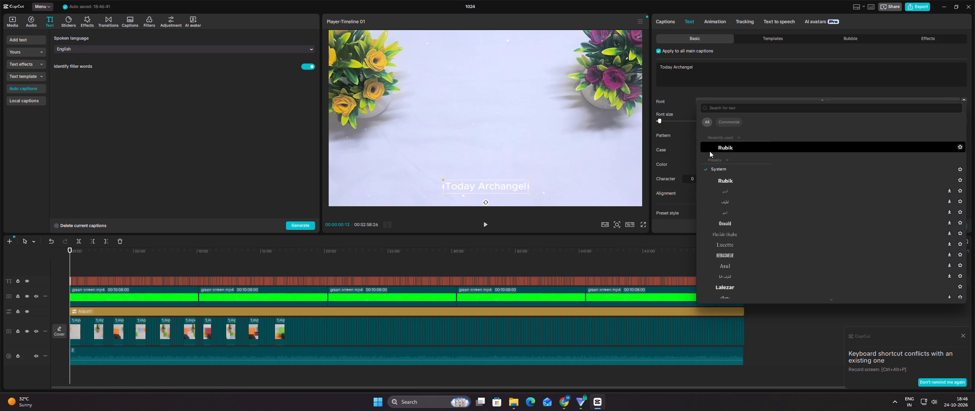
click(700, 137)
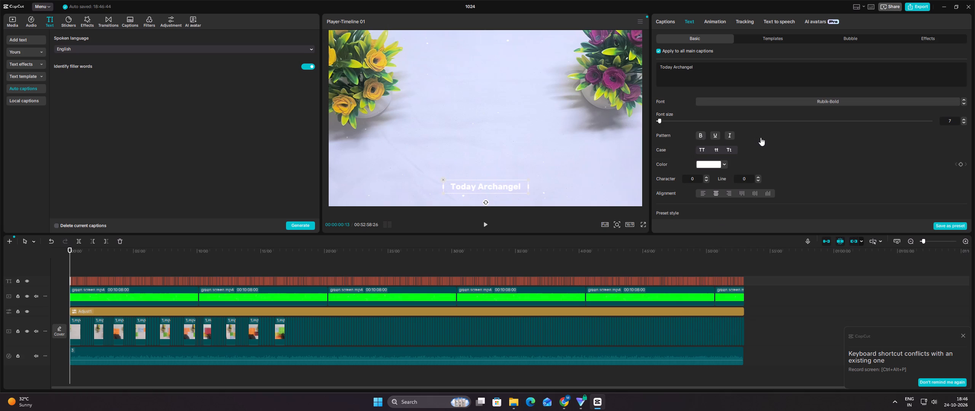
scroll(762, 137, down, 2)
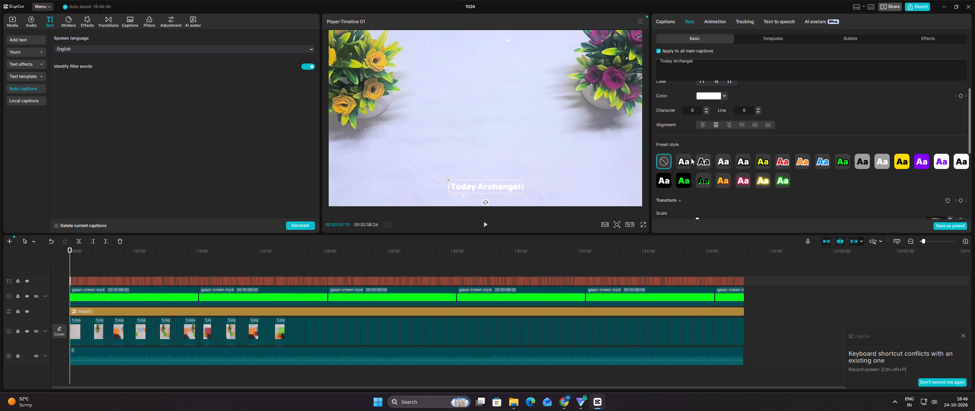
click(687, 160)
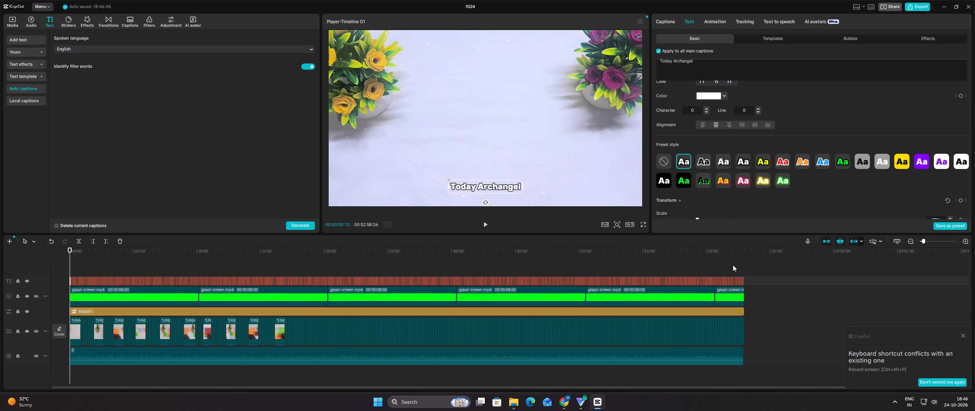
Trim the ends of the green screen overlay, adjustment layer and last 1.mp4 clip to 00:52:57:09, shortly after the audio ends.
click(734, 265)
click(740, 265)
click(744, 265)
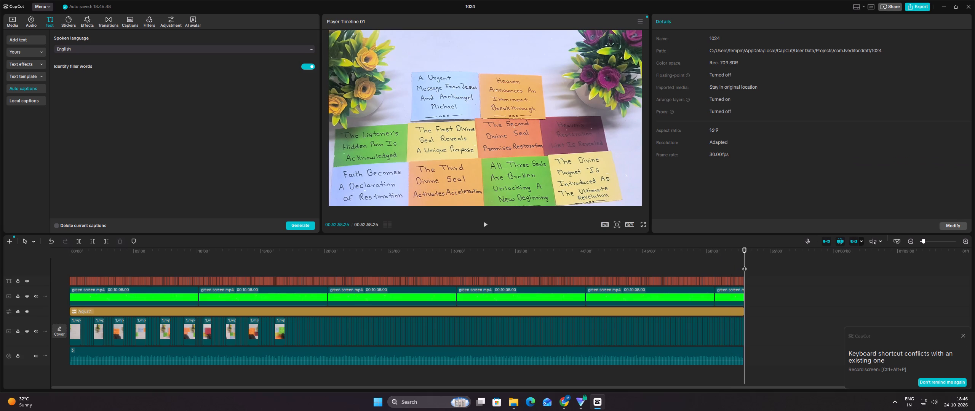
ctrl+scroll(744, 265, down, 1)
ctrl+scroll(744, 265, up, 5)
ctrl+scroll(744, 265, down, 1)
ctrl+scroll(744, 265, up, 8)
ctrl+scroll(737, 271, down, 1)
ctrl+scroll(737, 271, up, 1)
ctrl+scroll(737, 271, down, 1)
ctrl+scroll(737, 271, up, 2)
ctrl+scroll(737, 271, down, 1)
ctrl+scroll(737, 271, up, 2)
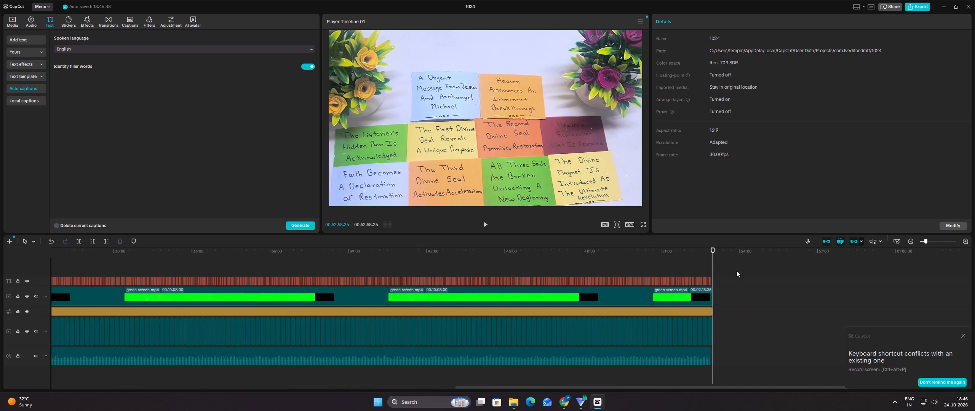
ctrl+scroll(737, 271, up, 20)
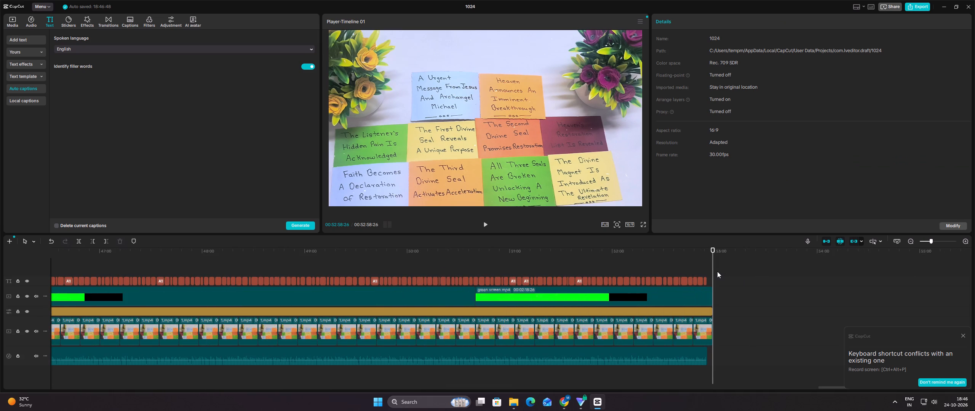
ctrl+scroll(717, 271, up, 1)
ctrl+scroll(717, 271, down, 1)
ctrl+scroll(717, 271, up, 10)
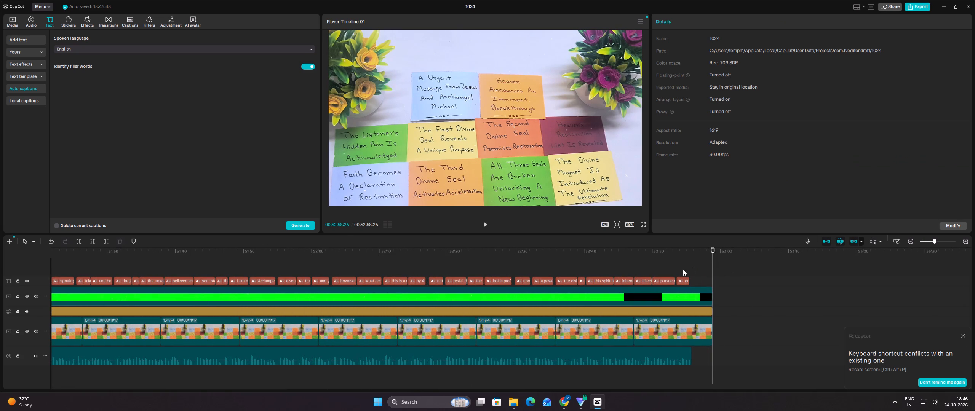
click(683, 269)
click(486, 226)
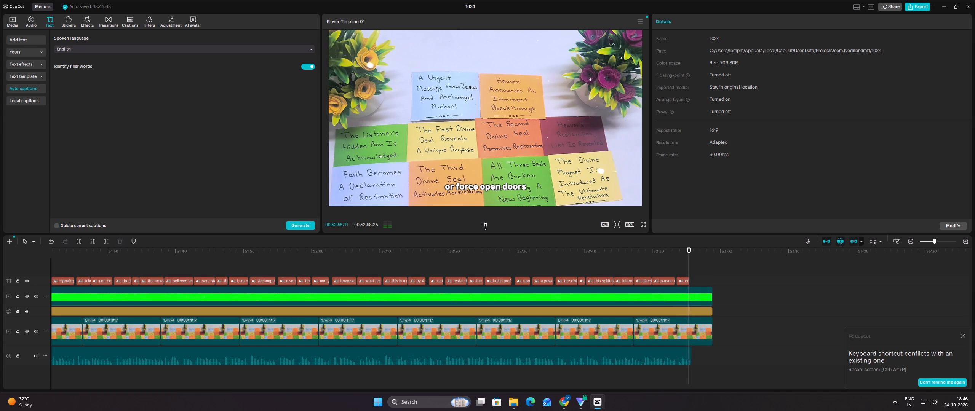
click(485, 224)
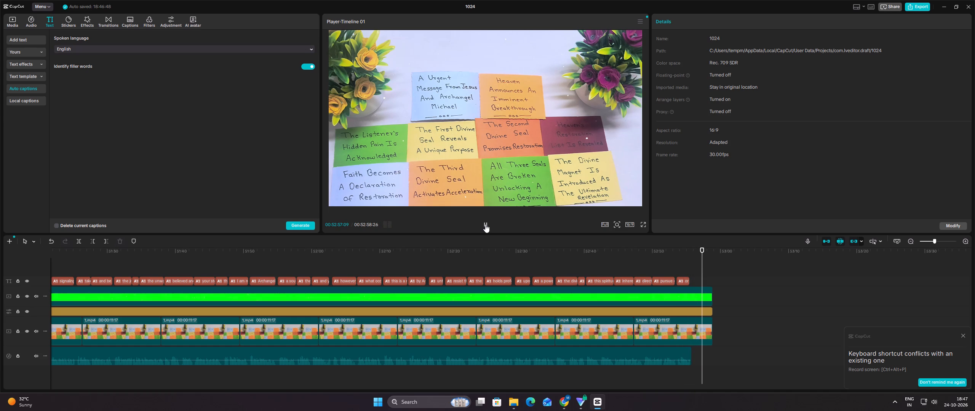
drag(711, 267, 722, 352)
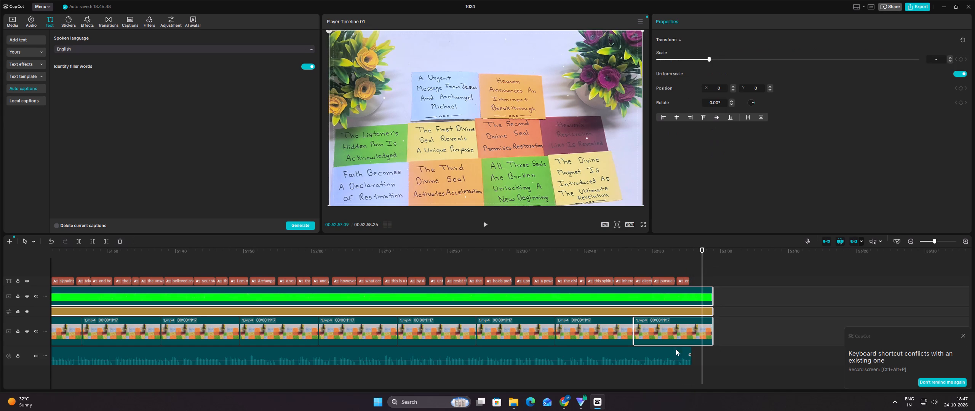
click(105, 241)
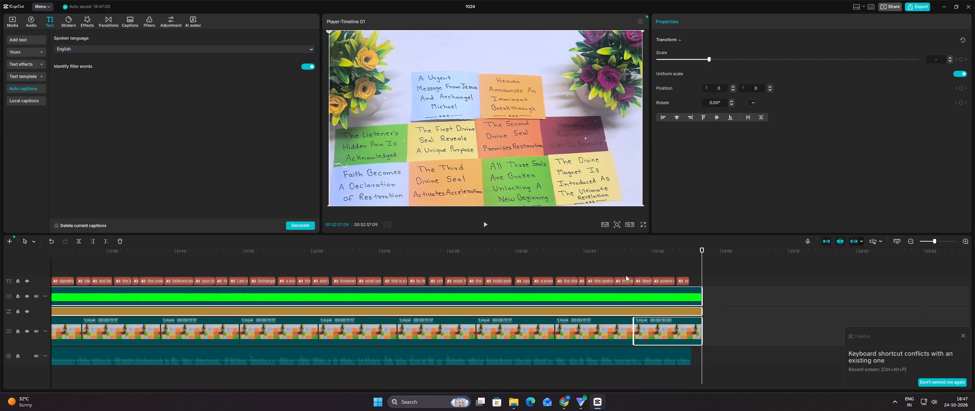
With the playhead back at the timeline start, apply the Fade In caption animation to all captions.
click(656, 263)
ctrl+scroll(661, 270, down, 3)
ctrl+scroll(661, 270, up, 1)
ctrl+scroll(661, 270, down, 3)
ctrl+scroll(674, 271, up, 1)
ctrl+scroll(674, 271, down, 4)
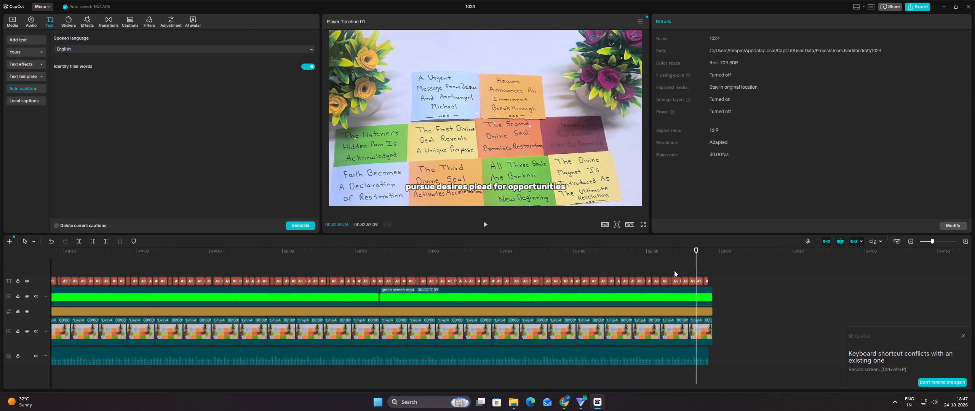
ctrl+scroll(674, 271, down, 10)
ctrl+scroll(674, 271, up, 1)
ctrl+scroll(674, 271, down, 6)
ctrl+scroll(674, 271, up, 1)
ctrl+scroll(674, 271, down, 2)
ctrl+scroll(707, 262, down, 5)
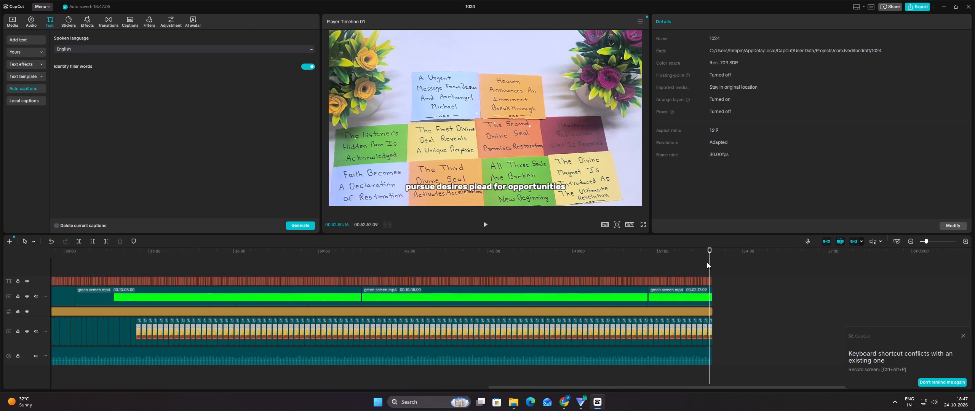
ctrl+scroll(707, 262, down, 10)
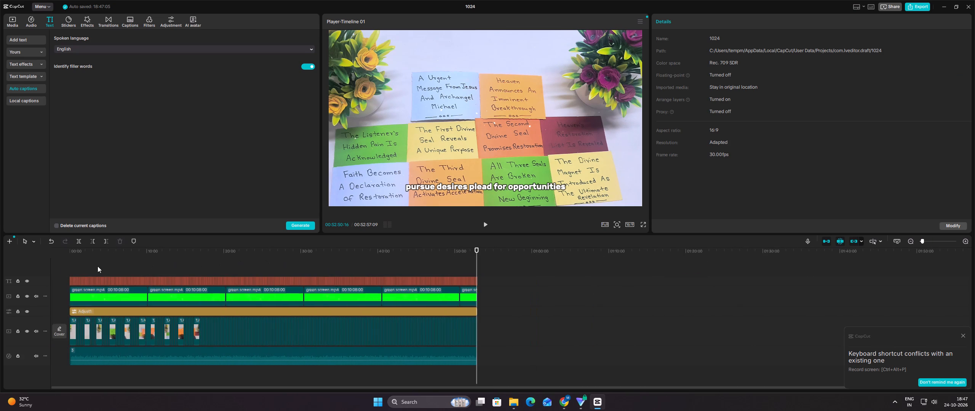
click(64, 267)
click(88, 263)
drag(88, 263, 64, 261)
drag(59, 266, 160, 264)
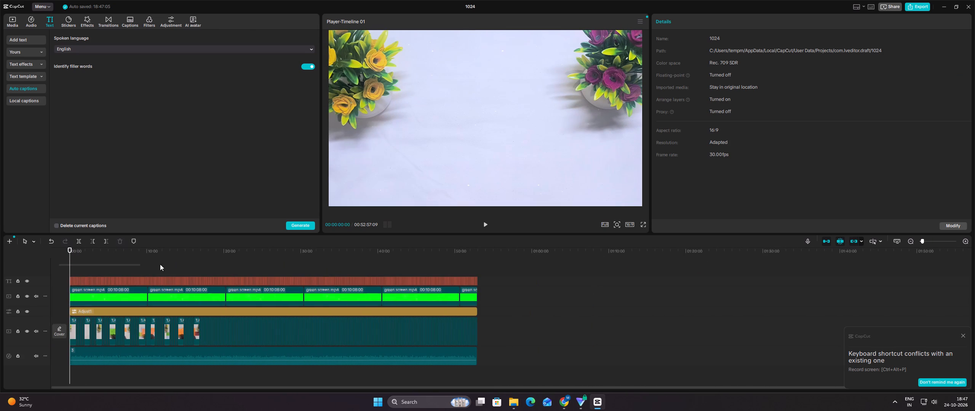
drag(160, 264, 481, 284)
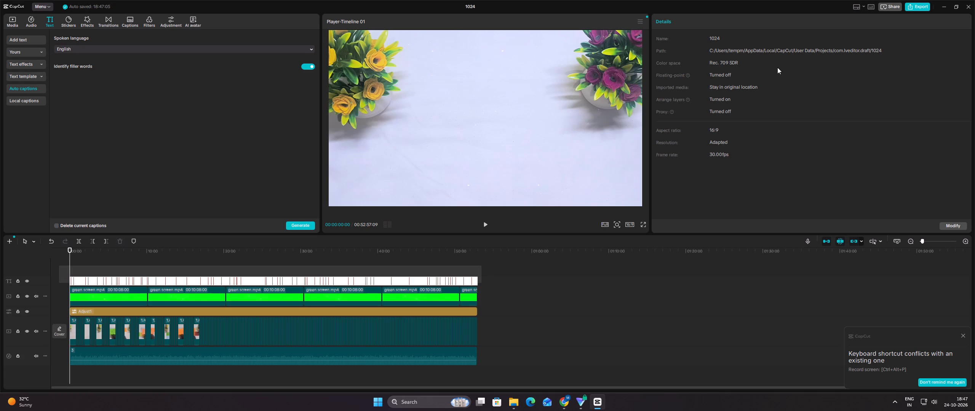
click(721, 25)
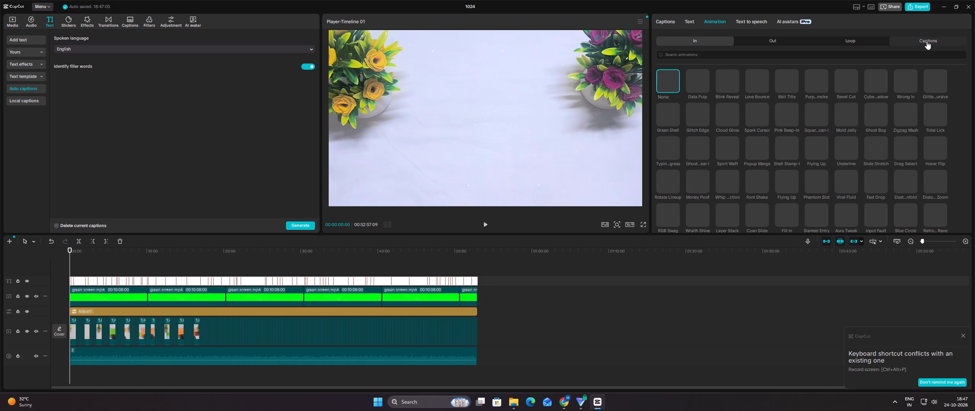
click(927, 41)
click(685, 53)
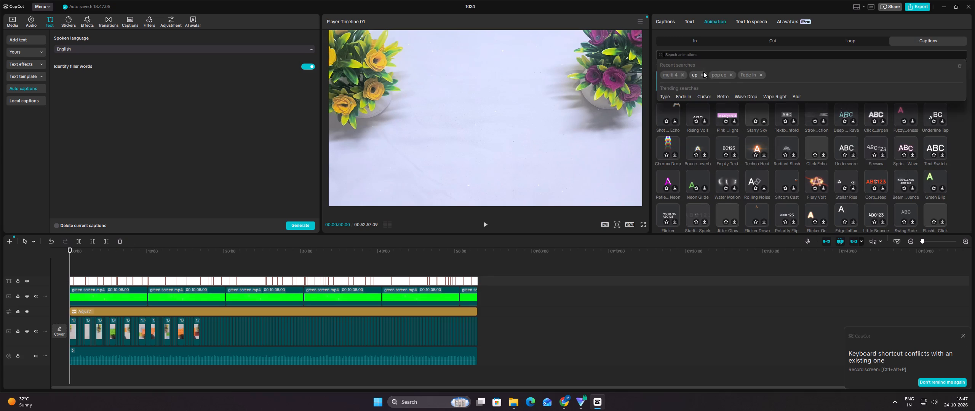
click(744, 75)
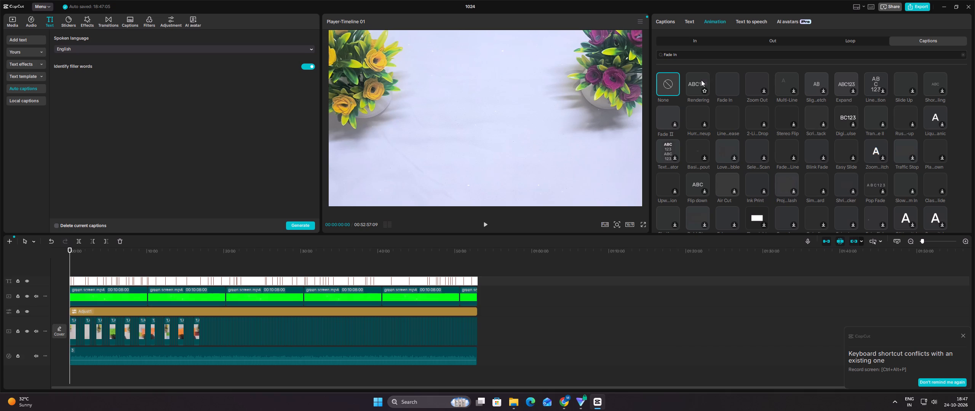
click(724, 85)
Give all main captions a black background with 18% opacity and 15% rounded corners, and play back the result.
click(77, 266)
drag(77, 266, 50, 268)
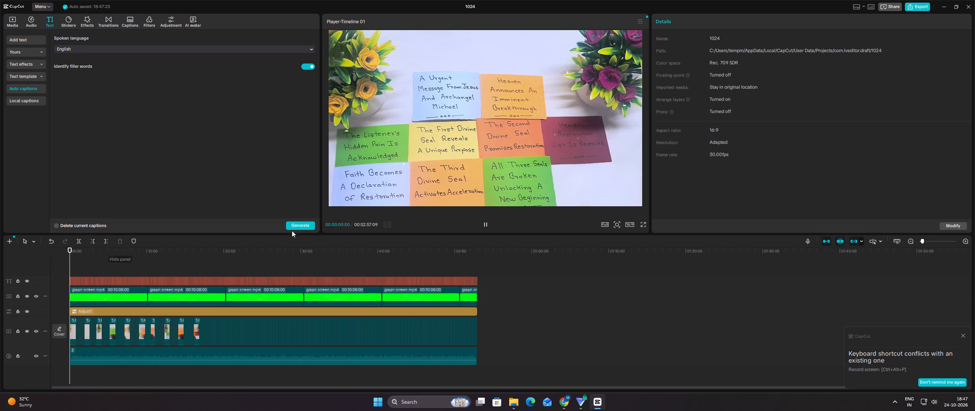
click(485, 225)
click(485, 225)
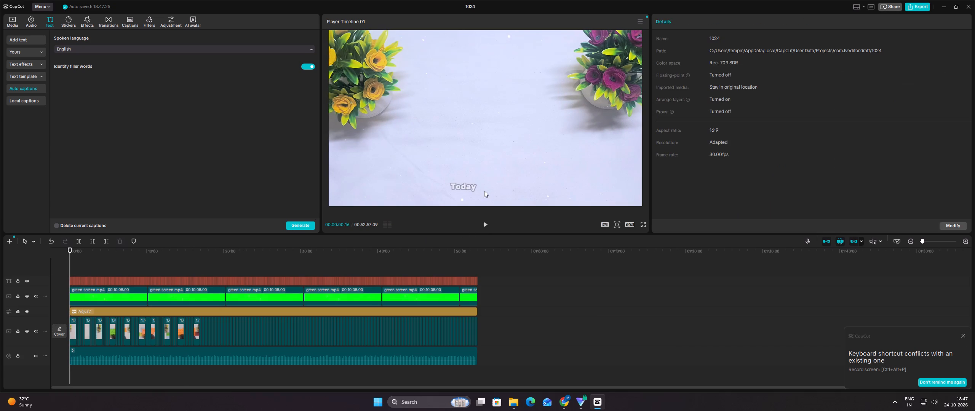
click(483, 190)
scroll(767, 160, down, 9)
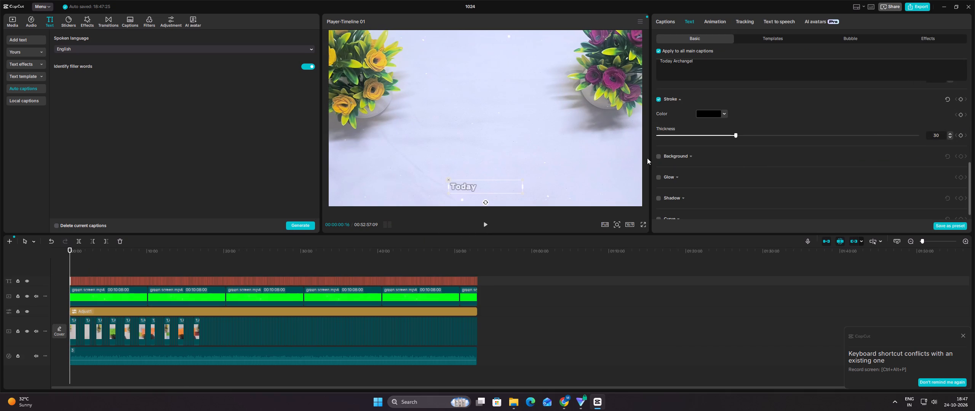
click(659, 158)
scroll(769, 127, down, 2)
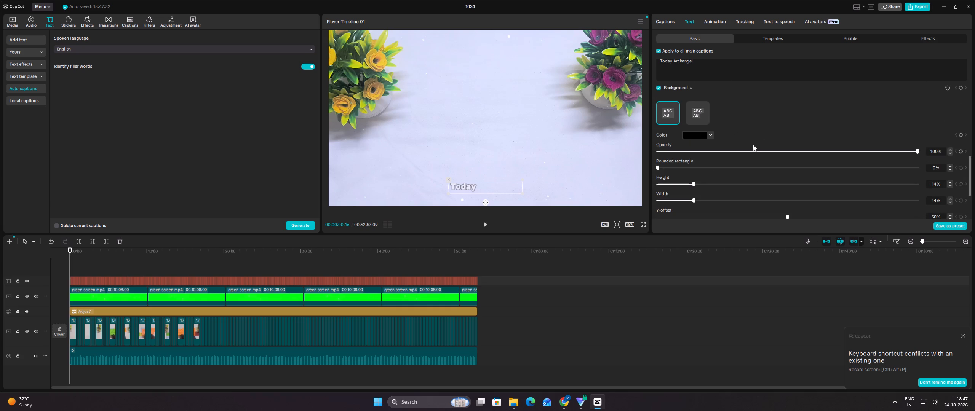
drag(735, 151, 705, 154)
click(694, 166)
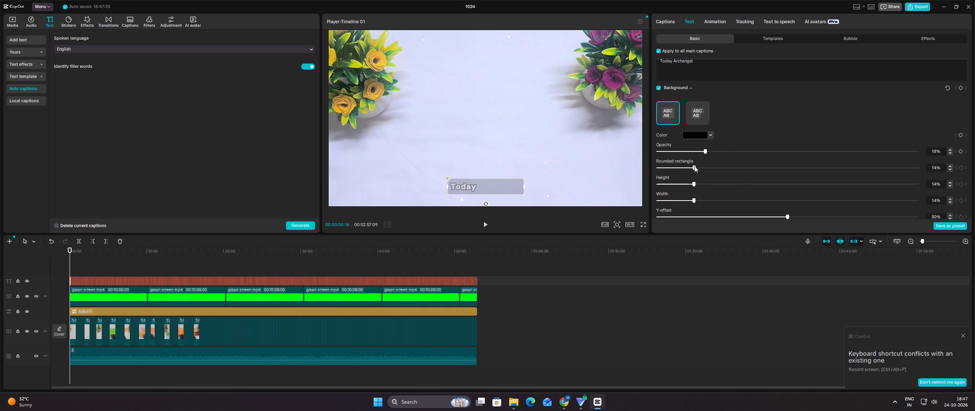
click(694, 166)
click(484, 228)
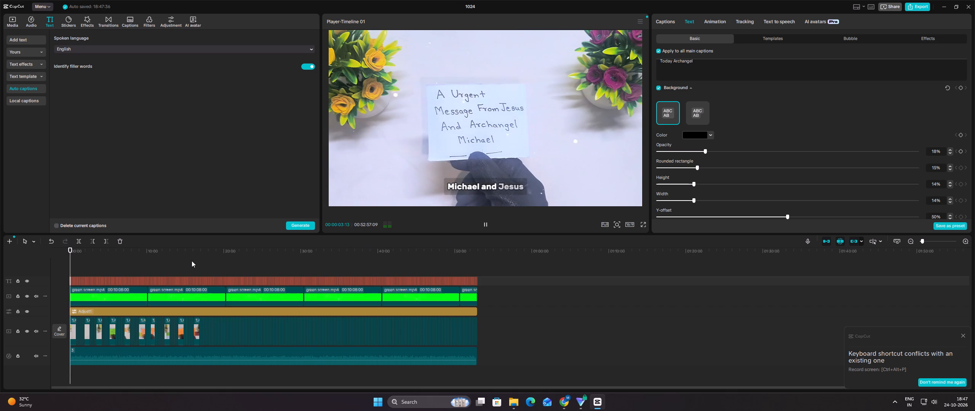
click(126, 264)
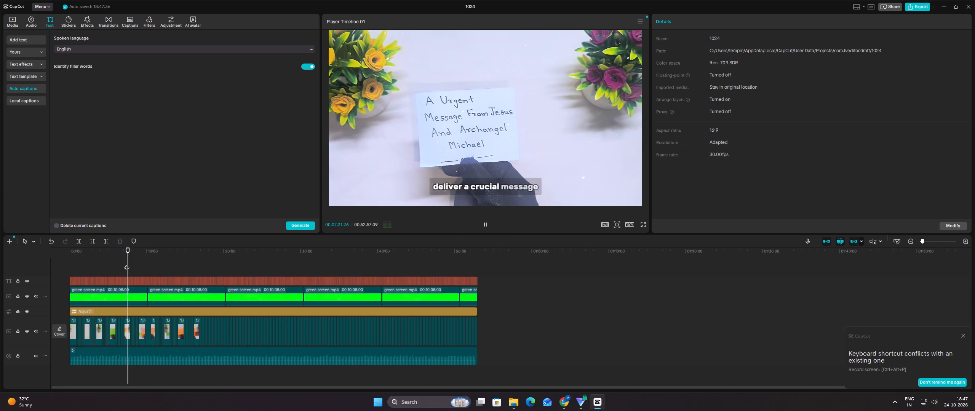
Import the WhatsApp green-screen video and place it at the playhead on a new track above the captions, during the First Divine Seal card.
ctrl+scroll(126, 264, up, 8)
ctrl+scroll(126, 264, down, 1)
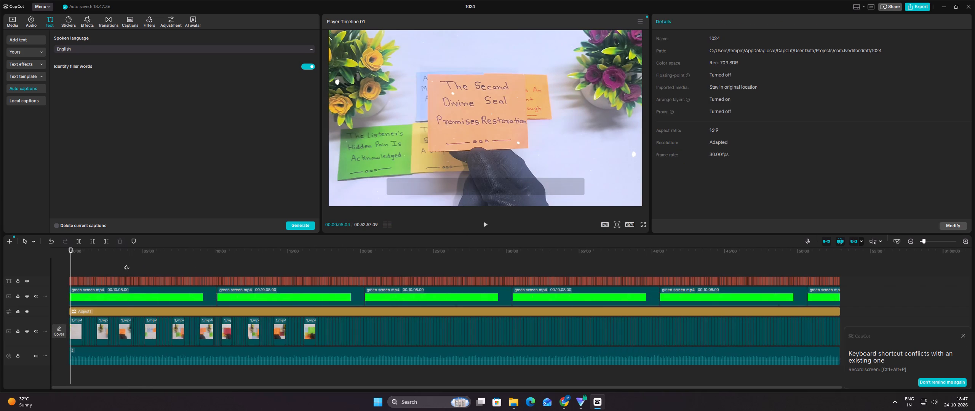
ctrl+scroll(126, 264, up, 1)
click(165, 263)
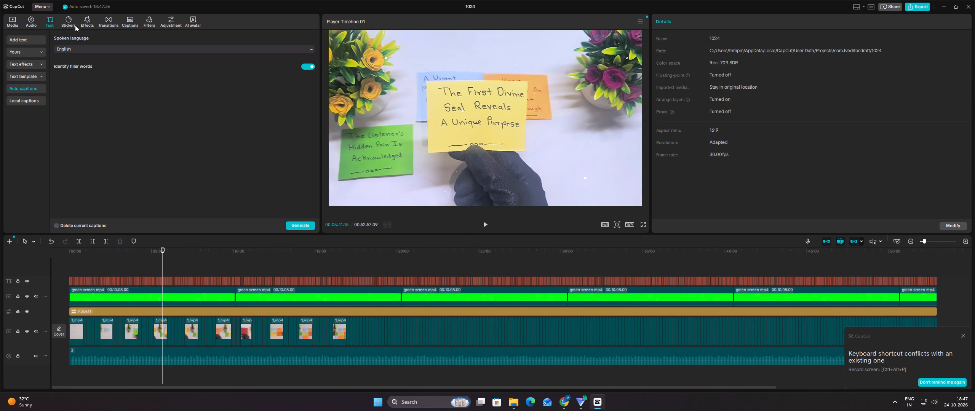
click(6, 22)
click(66, 36)
click(81, 51)
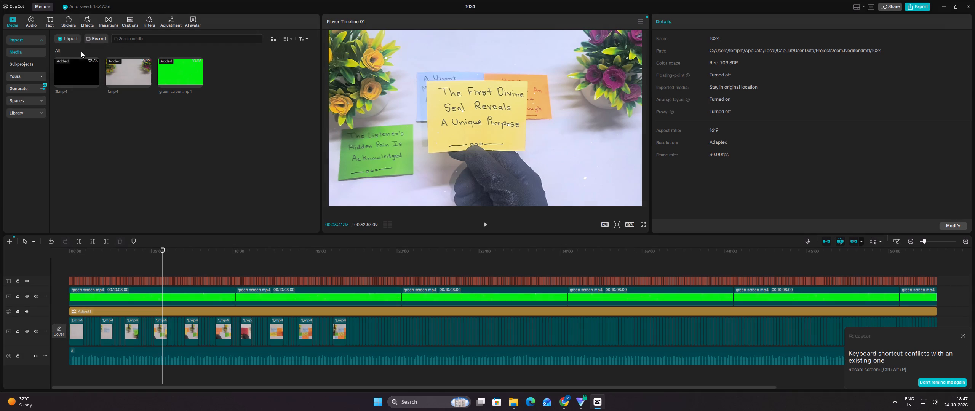
triple_click(114, 72)
click(114, 72)
click(121, 122)
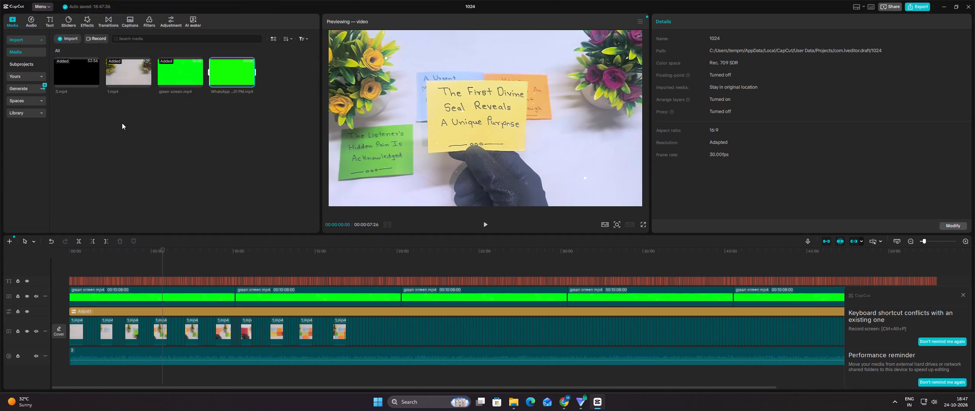
drag(221, 76, 163, 264)
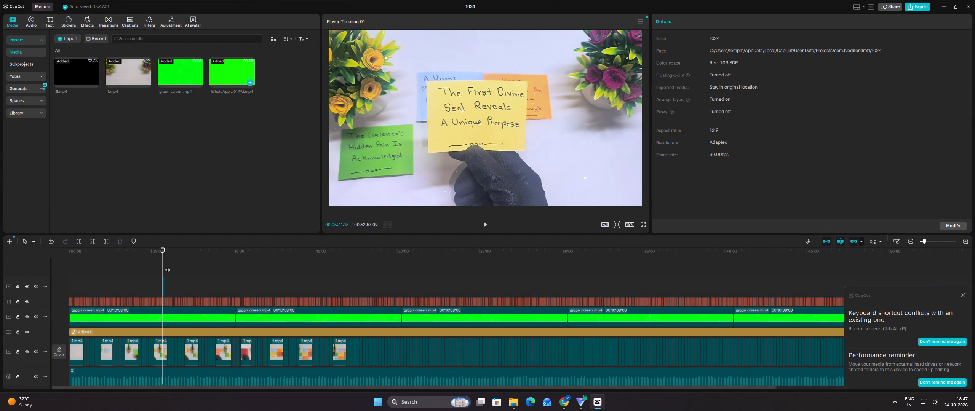
Scale the Subscribe overlay clip down to about 18% and place it over the purple flowers, at about X 1208, Y 639.
ctrl+scroll(167, 266, up, 3)
ctrl+scroll(167, 266, down, 1)
ctrl+scroll(167, 266, up, 9)
ctrl+scroll(167, 266, down, 1)
ctrl+scroll(167, 266, up, 4)
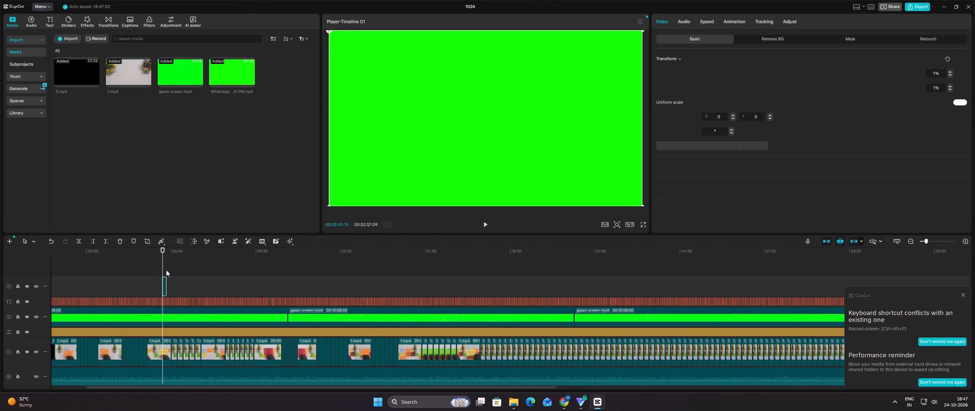
click(165, 270)
click(516, 175)
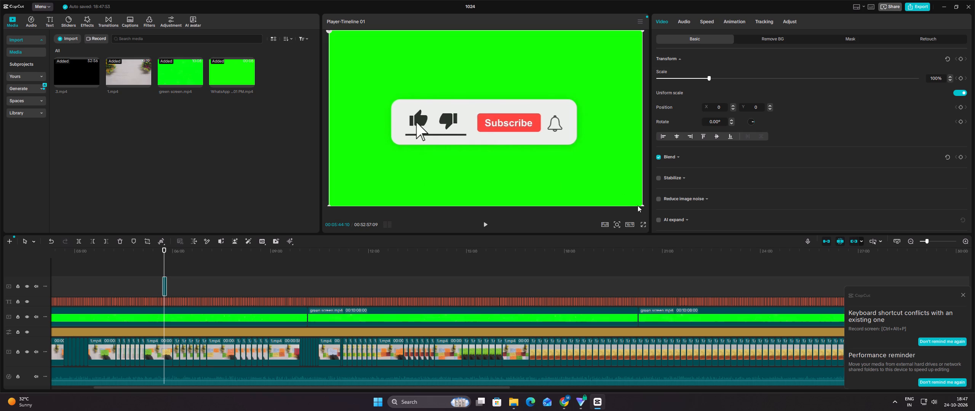
drag(641, 206, 440, 132)
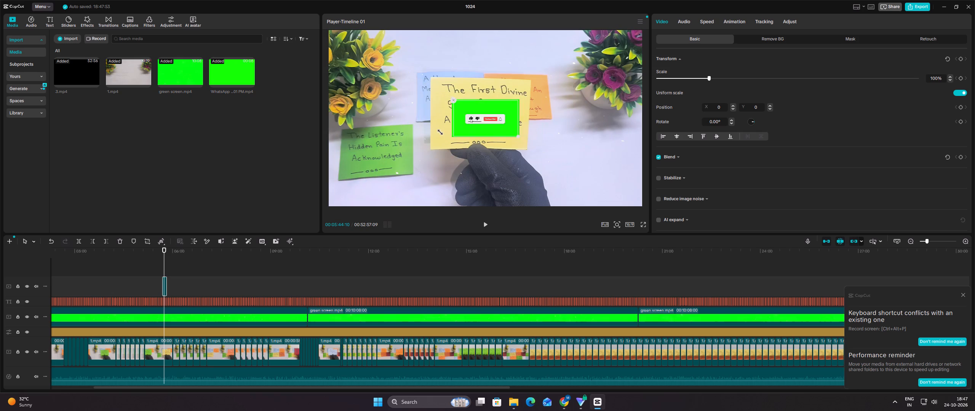
drag(440, 132, 432, 132)
drag(478, 119, 577, 67)
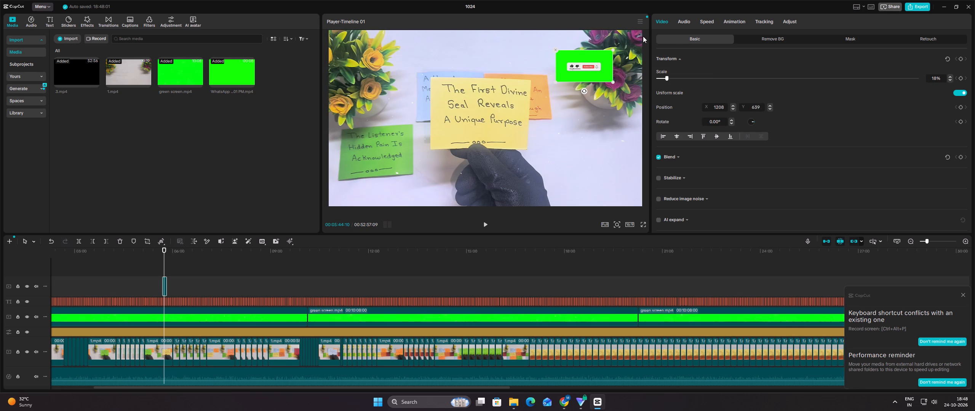
Mute the Subscribe overlay by lowering its volume to the minimum.
click(680, 25)
drag(665, 78, 634, 84)
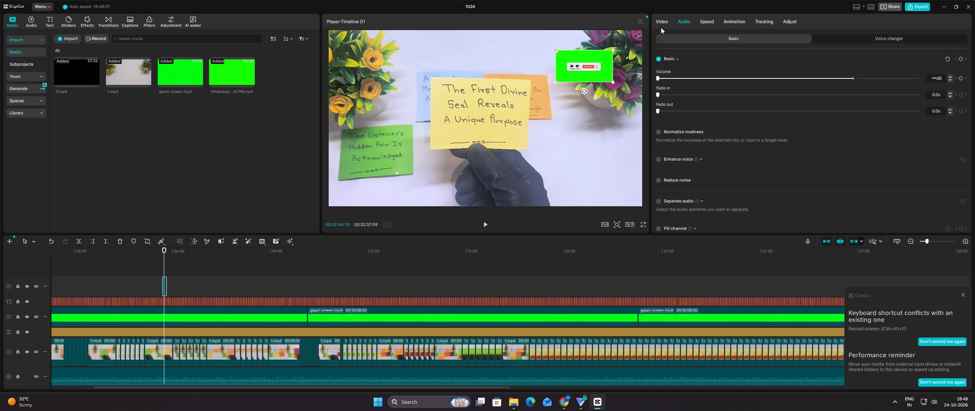
Apply a chroma key to the Subscribe overlay, sampling the green of its background.
click(661, 25)
click(747, 43)
click(657, 78)
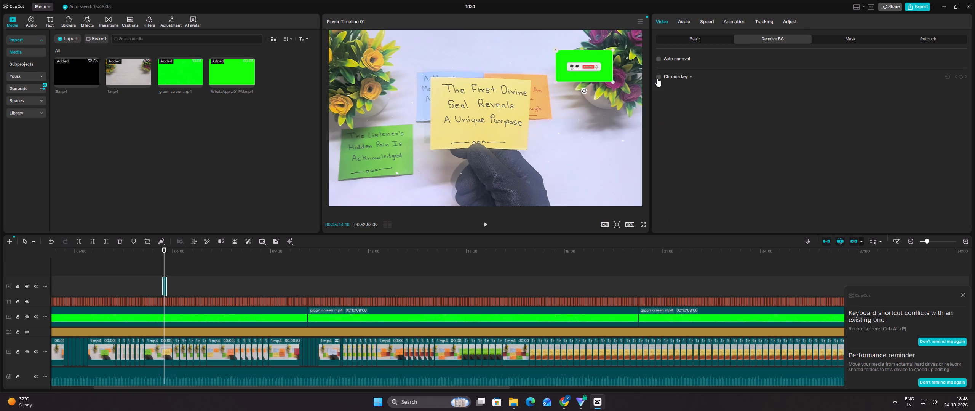
click(608, 58)
Shrink the Subscribe overlay slightly and move it into the upper-right corner of the video frame.
drag(612, 81, 612, 81)
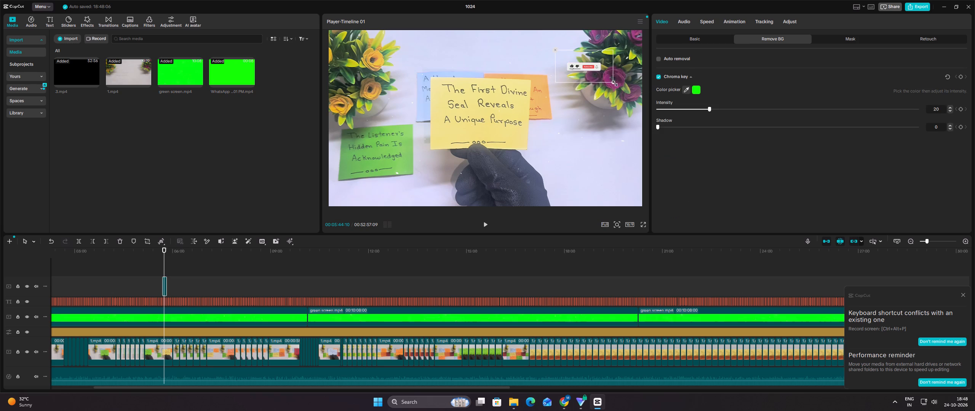
drag(612, 81, 609, 81)
drag(594, 71, 617, 48)
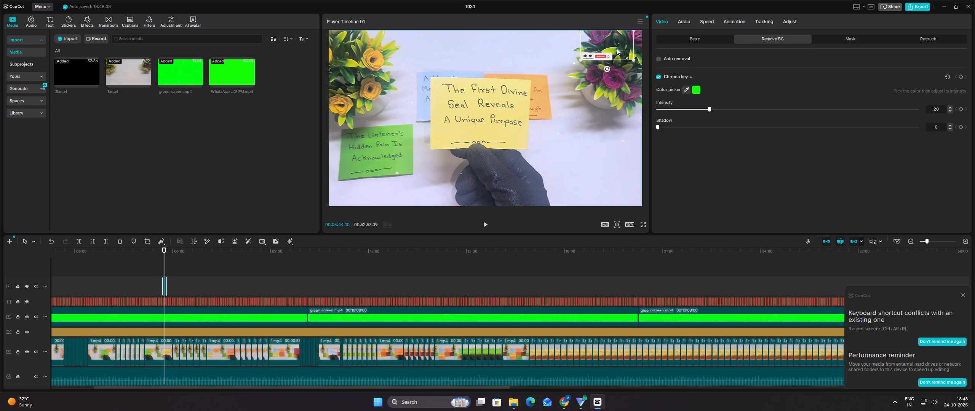
drag(617, 48, 628, 45)
Set the Subscribe overlay's chroma key intensity to 33 and play back the result.
drag(710, 108, 737, 107)
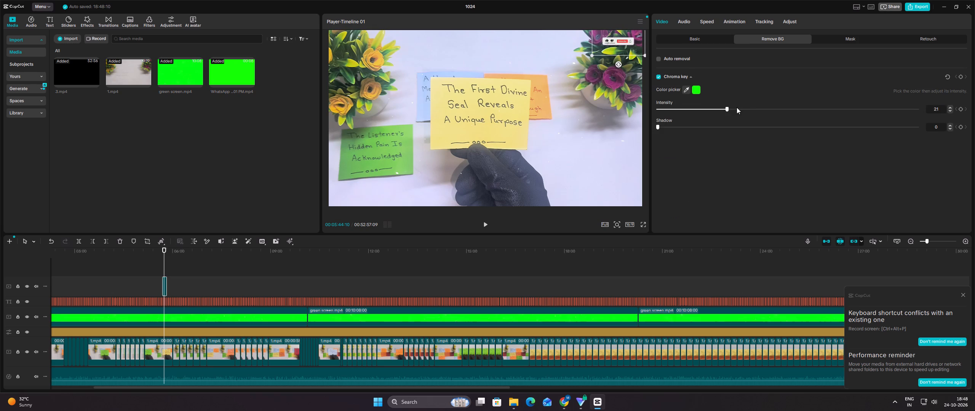
drag(737, 107, 744, 107)
click(486, 221)
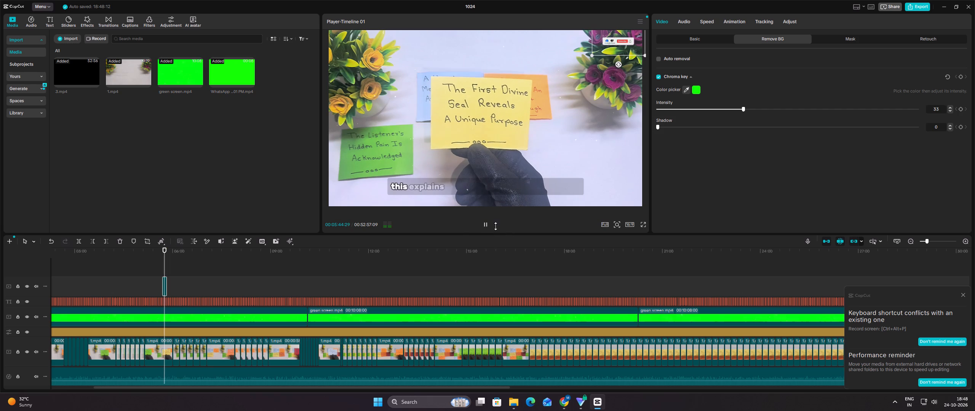
Copy the Subscribe overlay clip and paste it above the captions at about 00:22:51 and 00:45:14.
right_click(166, 284)
right_click(166, 284)
right_click(166, 284)
click(205, 111)
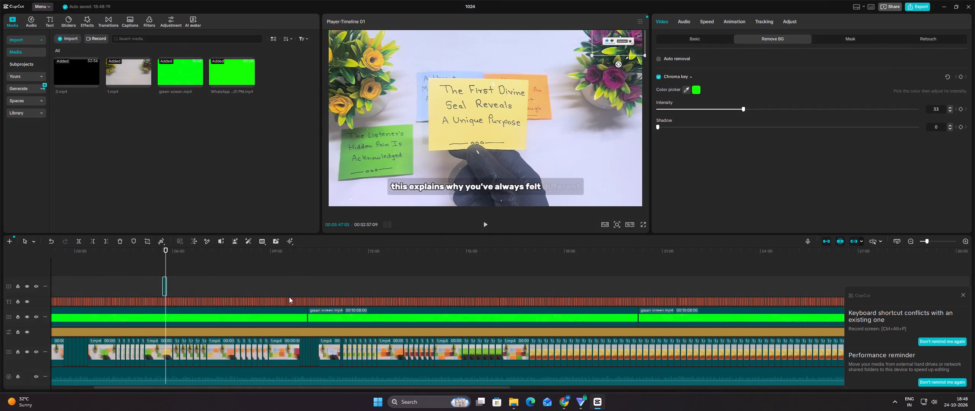
ctrl+scroll(296, 288, up, 1)
ctrl+scroll(296, 288, down, 1)
ctrl+scroll(296, 288, up, 1)
ctrl+scroll(296, 288, down, 12)
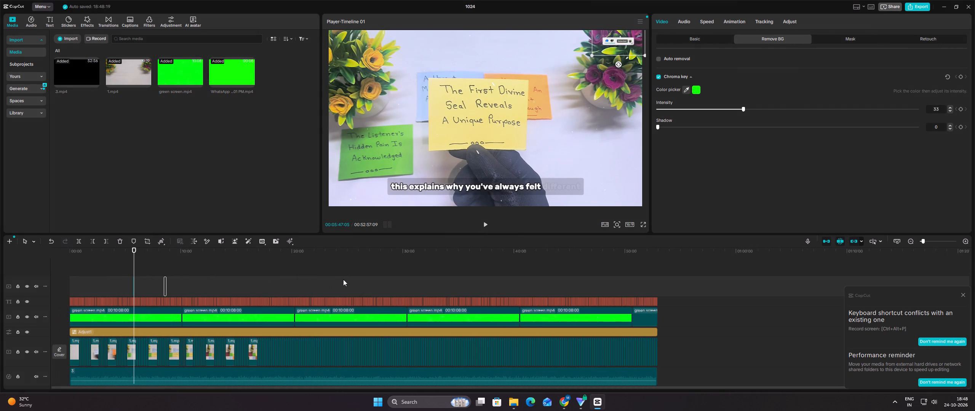
click(321, 288)
right_click(321, 288)
click(356, 326)
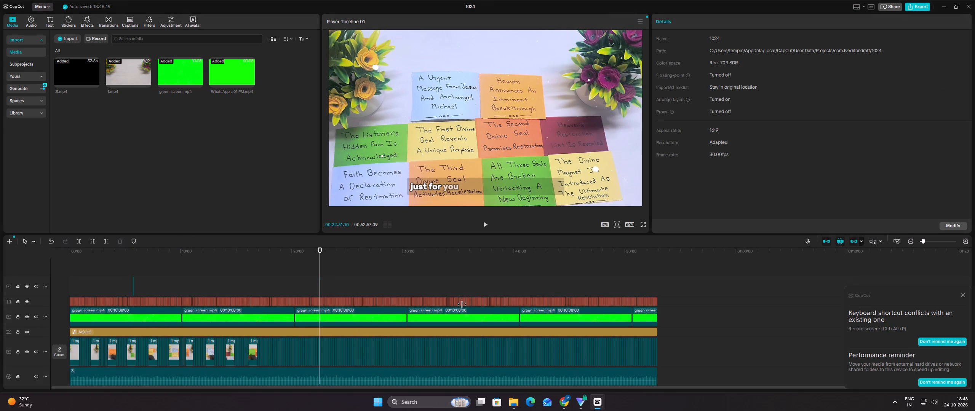
click(570, 282)
right_click(570, 282)
right_click(570, 282)
click(595, 323)
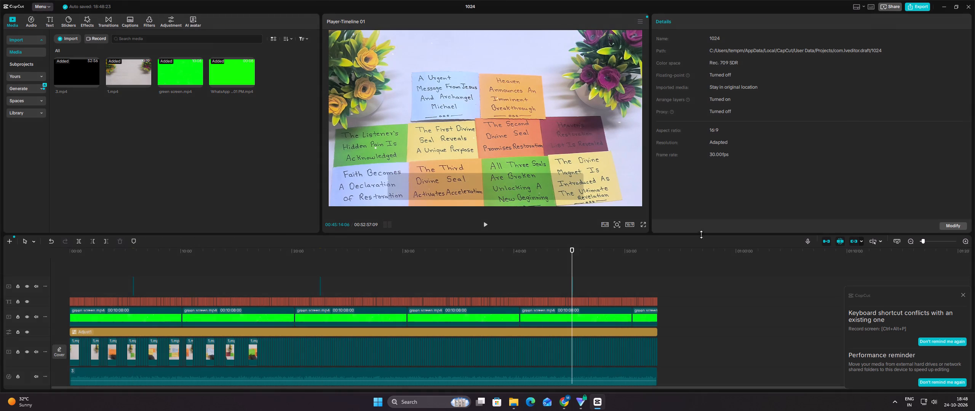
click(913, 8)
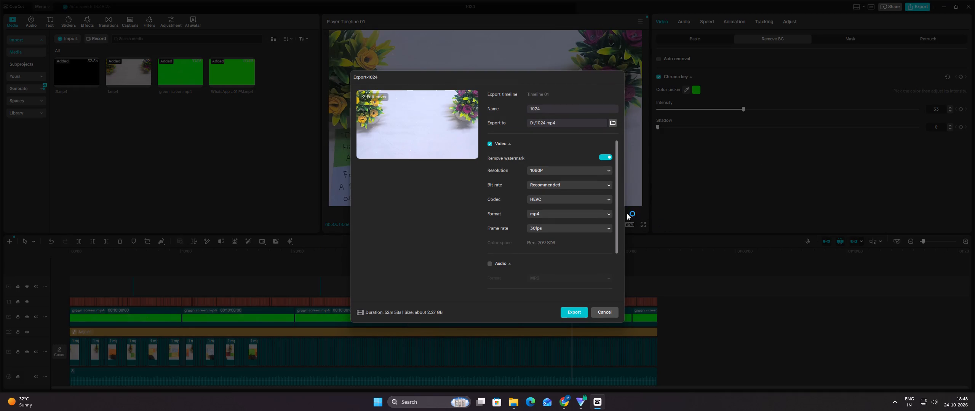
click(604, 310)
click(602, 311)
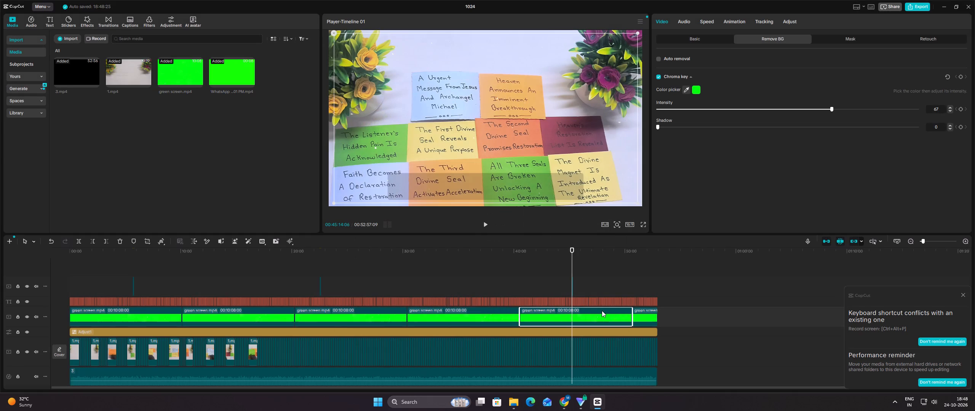
Play back the video from about 00:16:28, during the Divine Magnet card.
click(256, 274)
drag(256, 274, 252, 275)
click(487, 226)
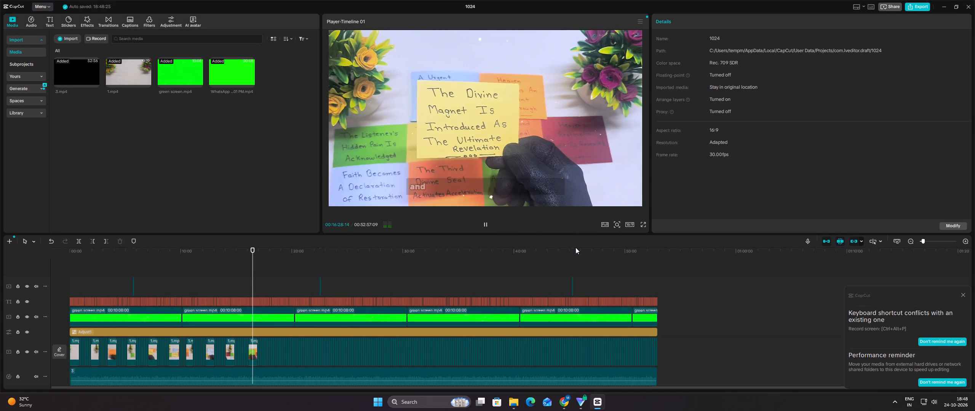
Export 1024 to the D: drive as a 1080P HEVC mp4 at 30fps, leaving the export running in the background.
click(916, 9)
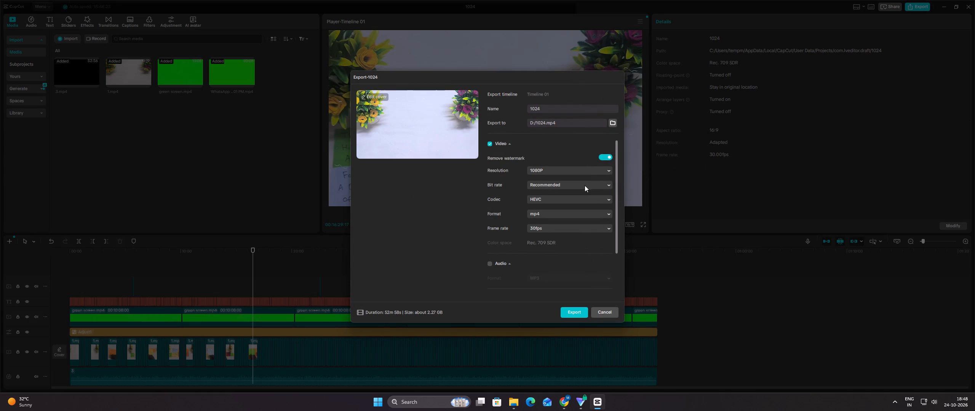
click(607, 124)
click(611, 123)
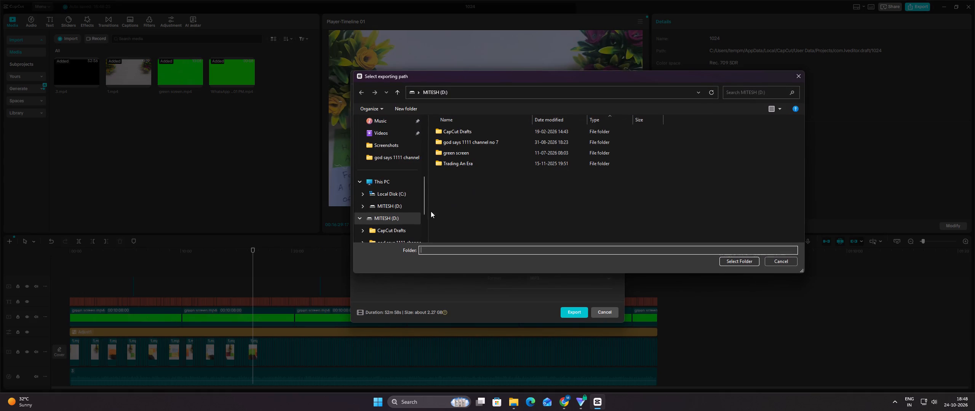
click(407, 210)
click(731, 261)
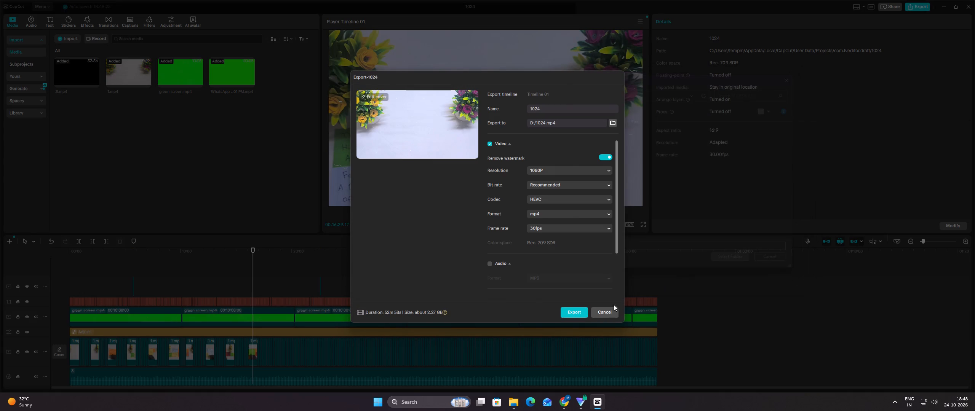
click(580, 314)
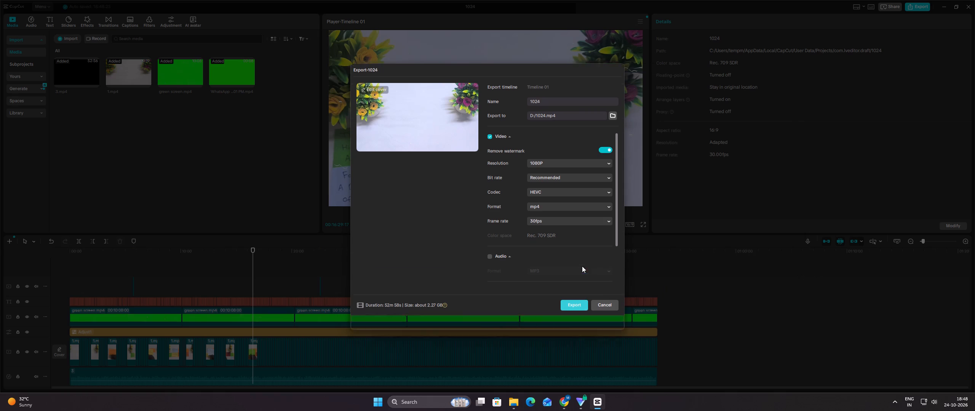
click(576, 277)
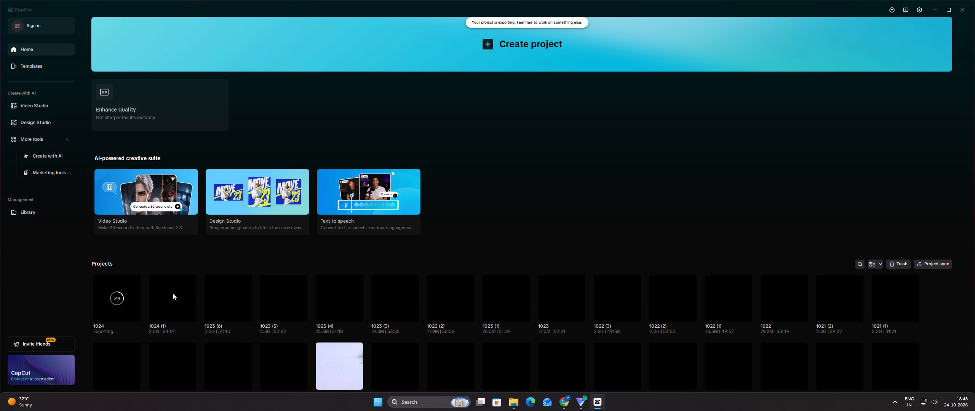
Open the 1024 (1) project and generate auto captions with English as the spoken language.
click(173, 293)
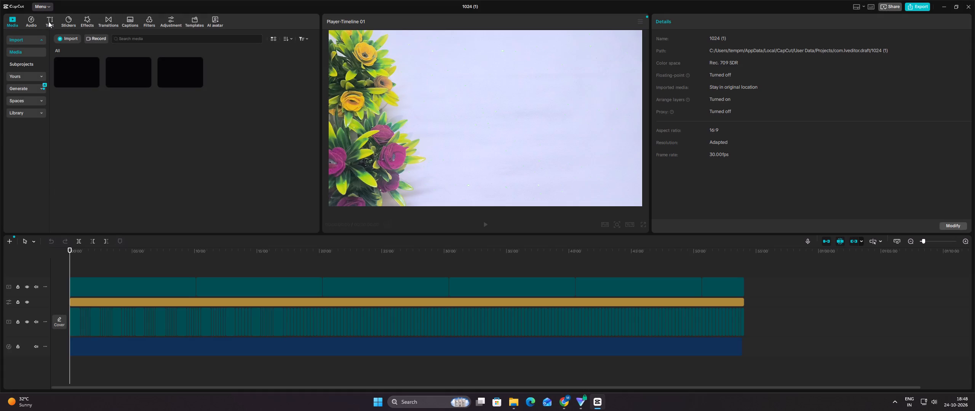
click(48, 21)
click(42, 88)
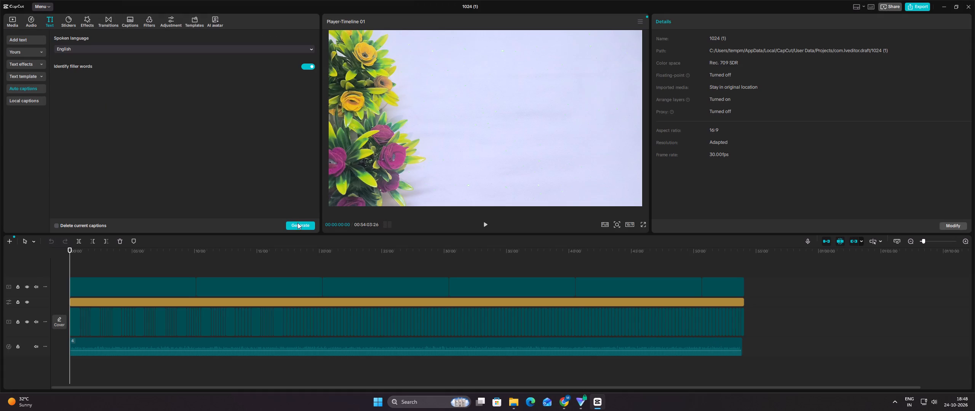
double_click(305, 226)
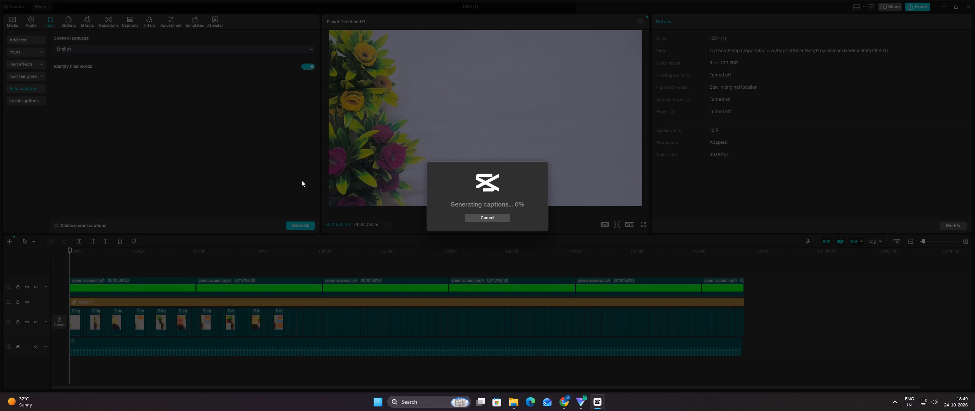
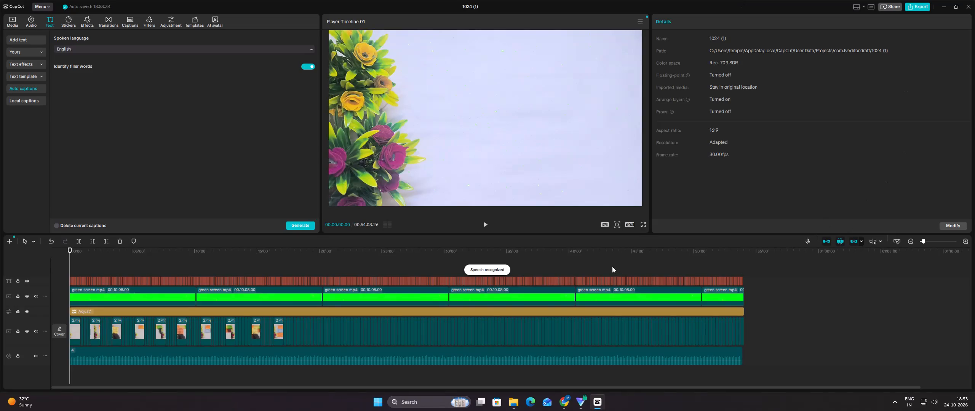
Shrink the captions in the preview and style them as bold Rubik-Bold with the white, black-outlined preset.
double_click(484, 222)
click(504, 174)
drag(604, 197, 547, 183)
click(536, 185)
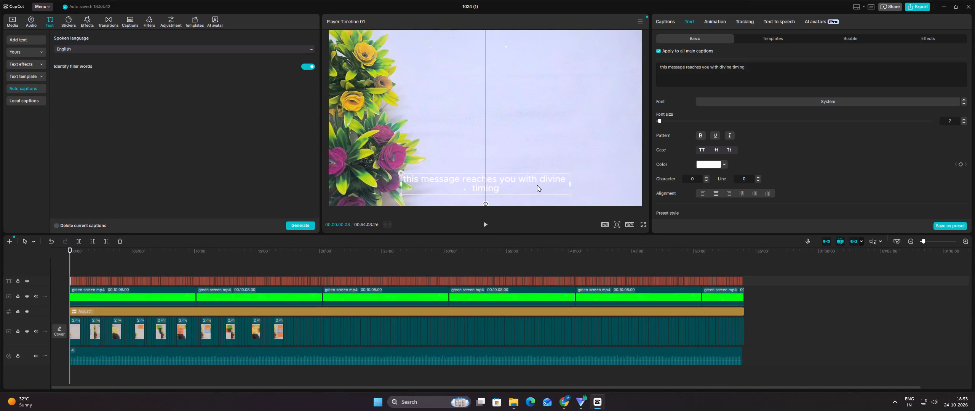
click(747, 102)
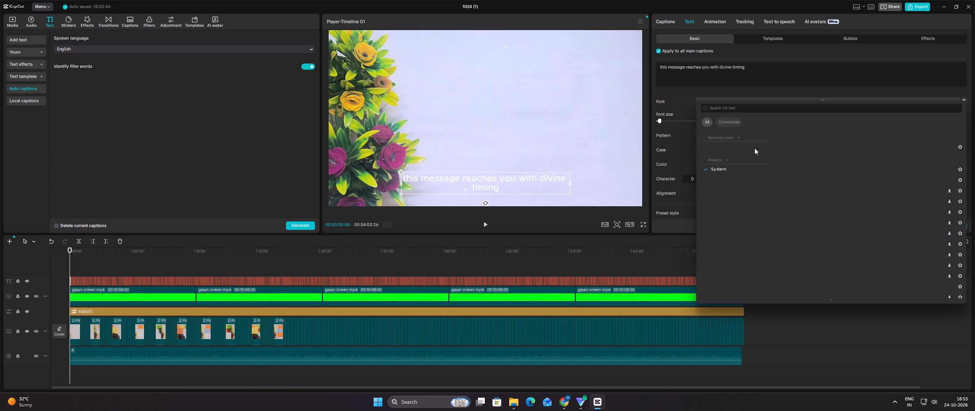
click(745, 147)
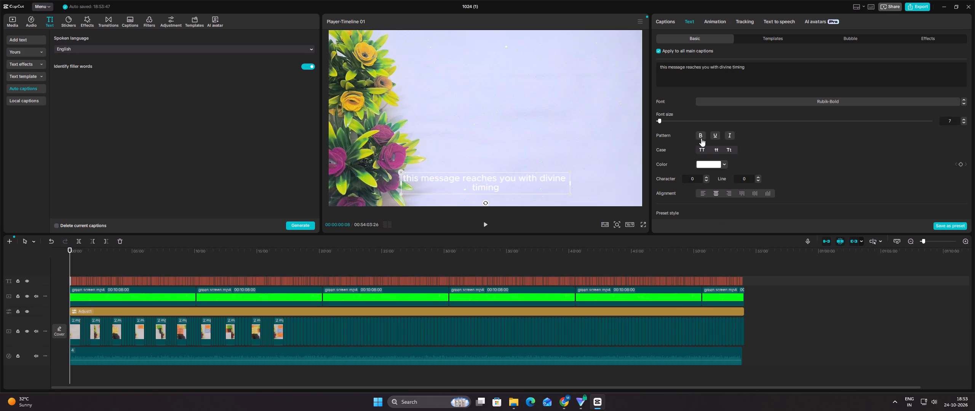
click(701, 138)
scroll(746, 139, down, 2)
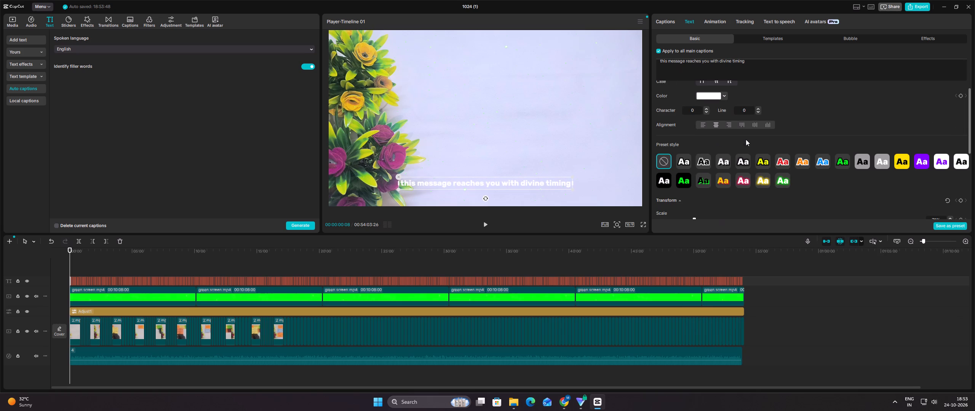
click(687, 161)
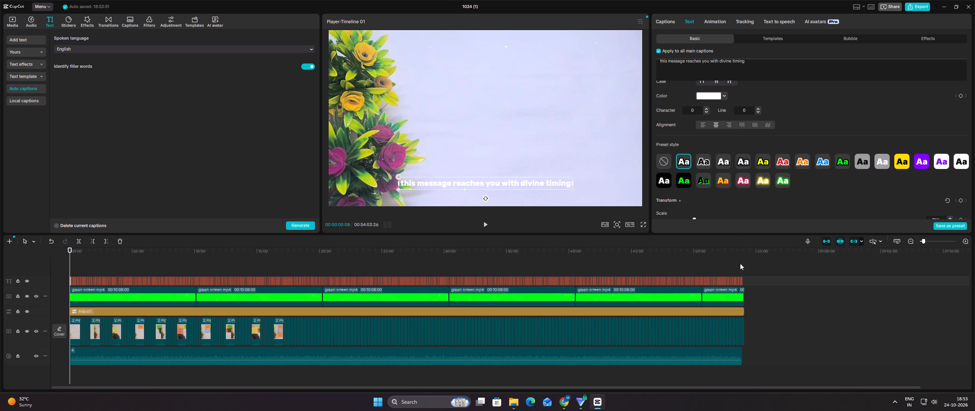
Enlarge the captions slightly in the preview, working from the last caption at about 00:53:55.
click(742, 264)
ctrl+scroll(758, 271, down, 1)
ctrl+scroll(758, 271, up, 1)
ctrl+scroll(758, 271, down, 1)
ctrl+scroll(758, 271, up, 3)
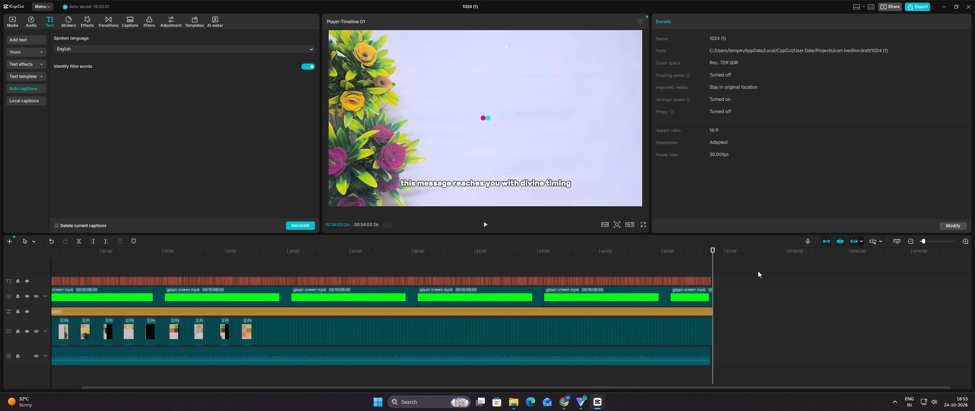
ctrl+scroll(758, 271, up, 18)
ctrl+scroll(731, 267, down, 1)
ctrl+scroll(731, 267, up, 16)
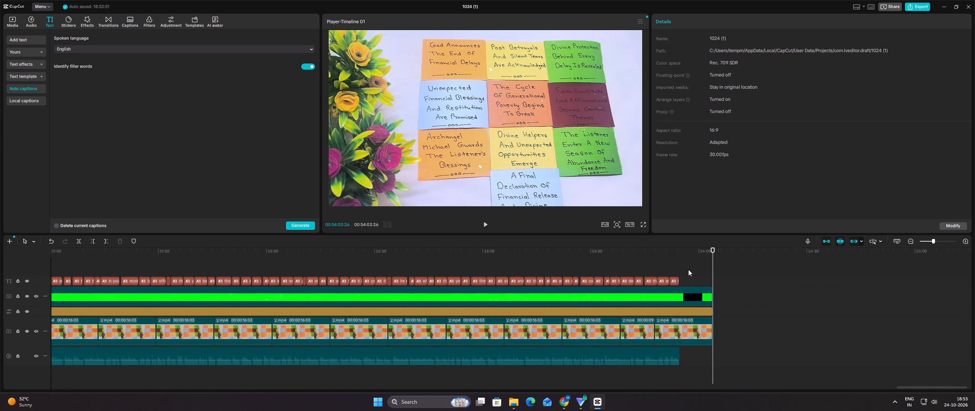
click(675, 271)
click(485, 222)
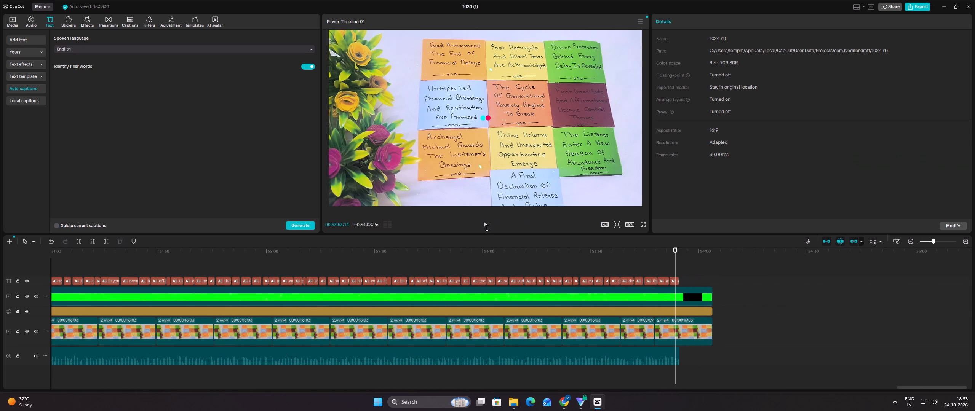
click(486, 224)
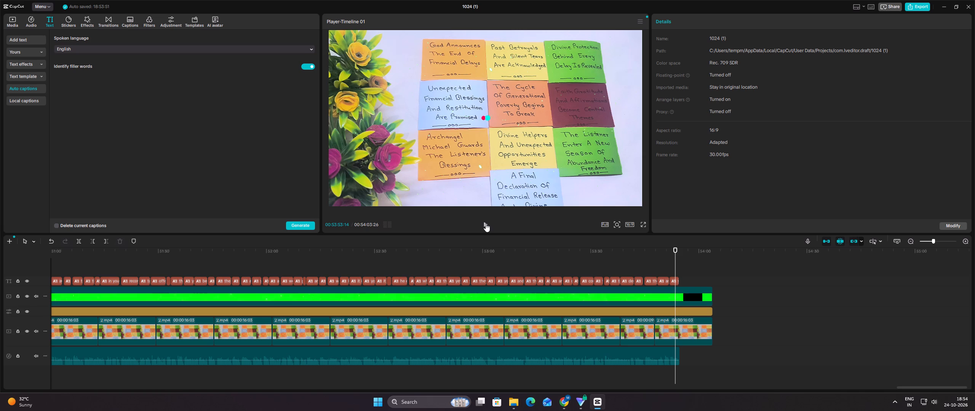
double_click(486, 223)
click(486, 223)
click(521, 178)
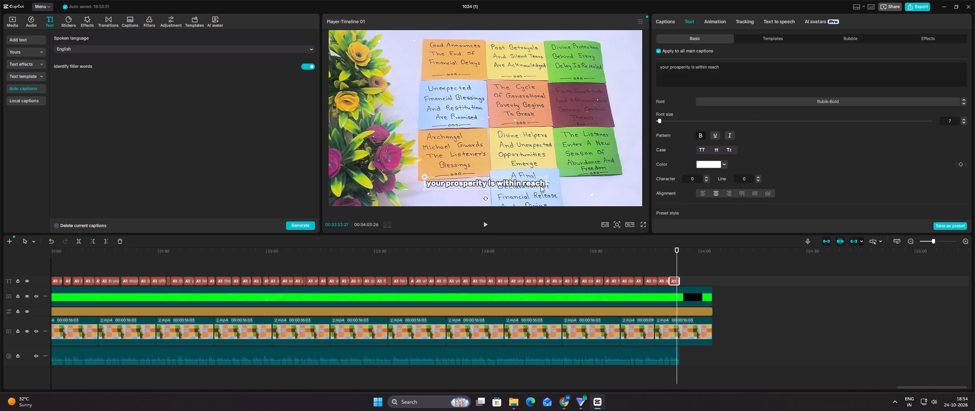
drag(544, 186, 555, 190)
click(533, 187)
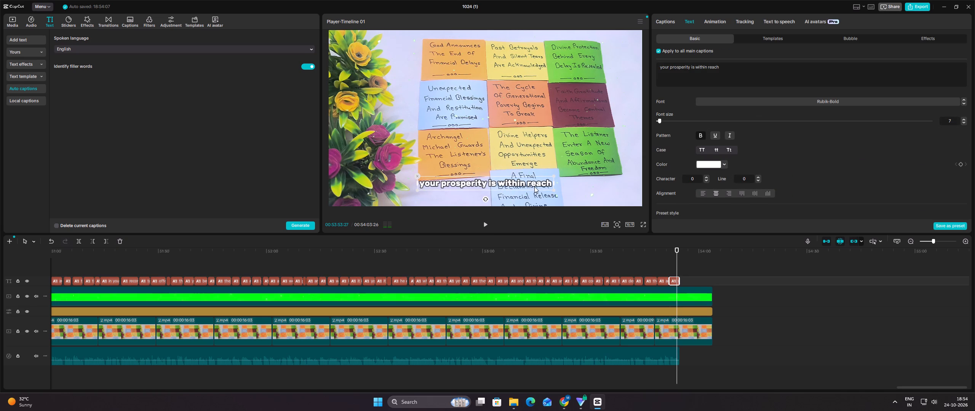
Trim the green screen, adjustment and main video tracks to end at 00:53:56:23, just after the last caption.
click(485, 225)
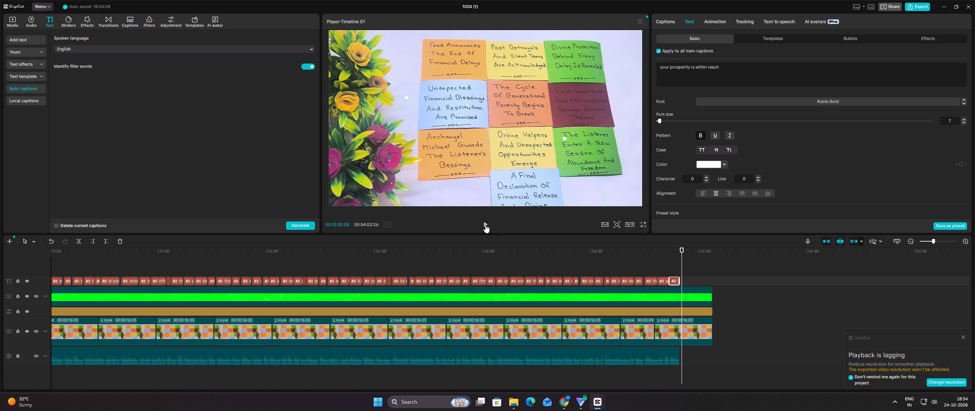
click(687, 267)
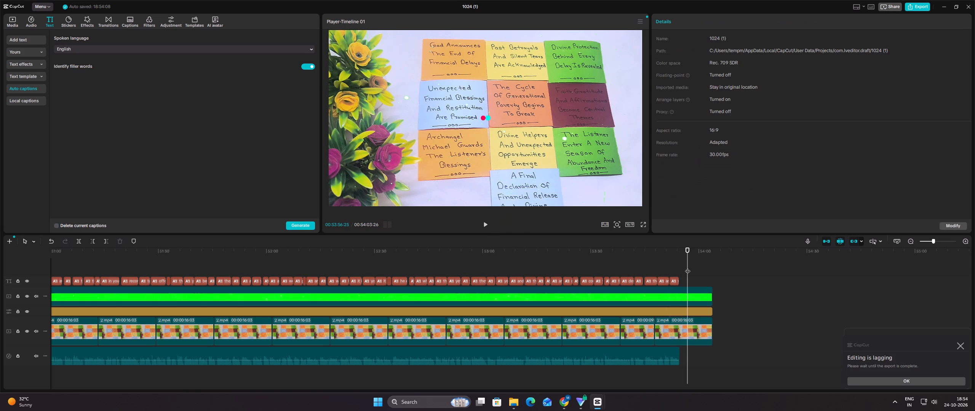
drag(697, 267, 714, 360)
click(103, 243)
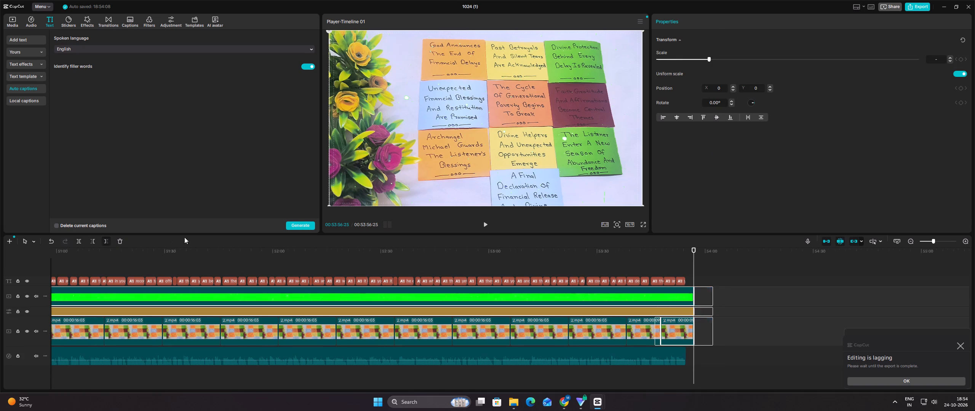
Play back the captioned video from about 00:52:40 and from the beginning to check the captions.
click(425, 260)
click(484, 227)
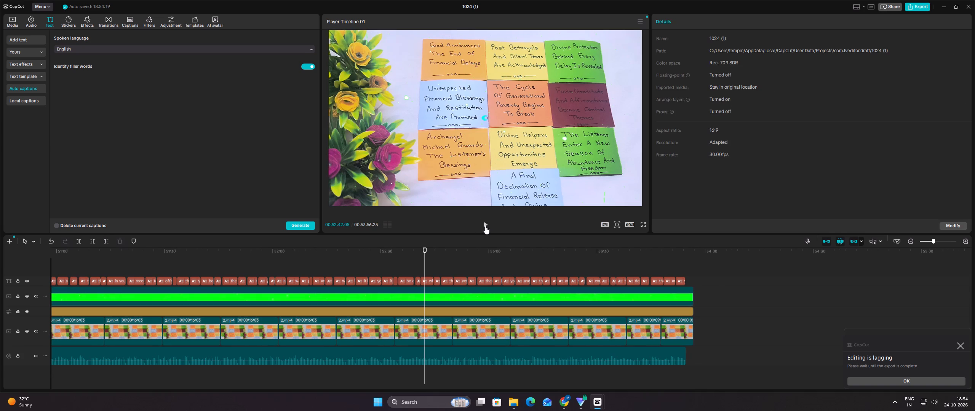
click(486, 225)
ctrl+scroll(470, 266, down, 6)
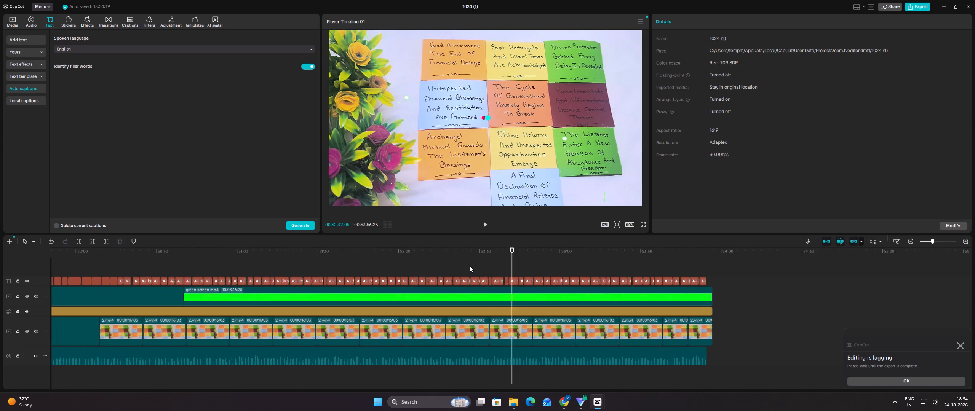
ctrl+scroll(470, 266, down, 1)
ctrl+scroll(470, 266, up, 2)
ctrl+scroll(470, 266, down, 2)
ctrl+scroll(470, 266, up, 1)
ctrl+scroll(470, 266, down, 10)
ctrl+scroll(221, 272, down, 3)
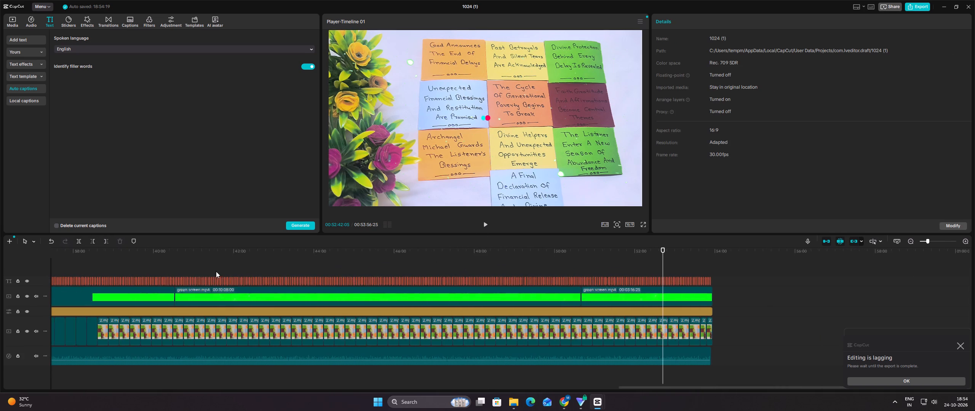
ctrl+scroll(91, 266, down, 5)
ctrl+scroll(91, 266, up, 1)
ctrl+scroll(91, 266, down, 2)
ctrl+click(89, 266)
ctrl+scroll(89, 266, down, 3)
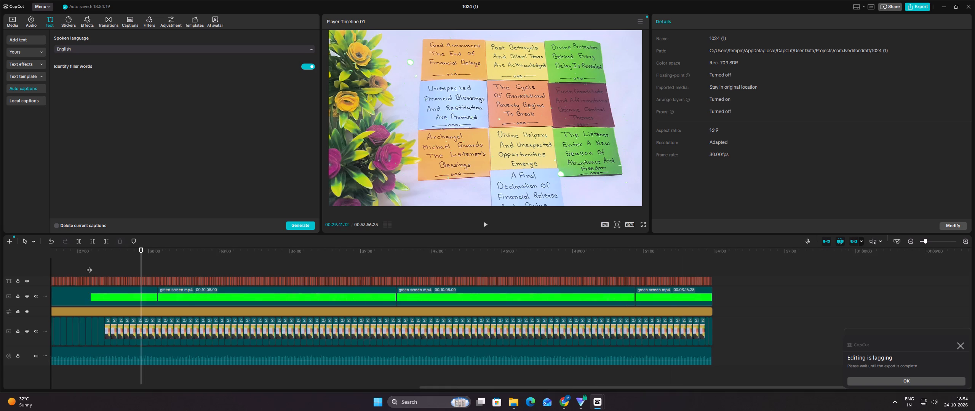
ctrl+scroll(89, 266, down, 7)
click(83, 263)
drag(83, 263, 78, 263)
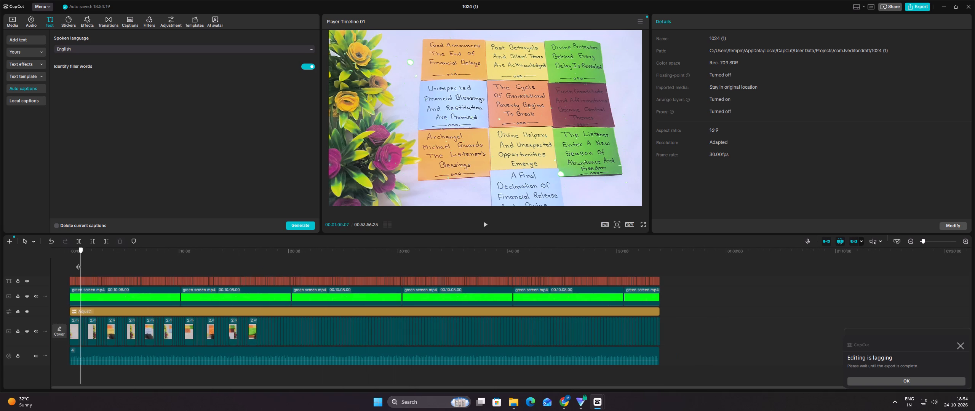
drag(78, 263, 72, 263)
click(484, 224)
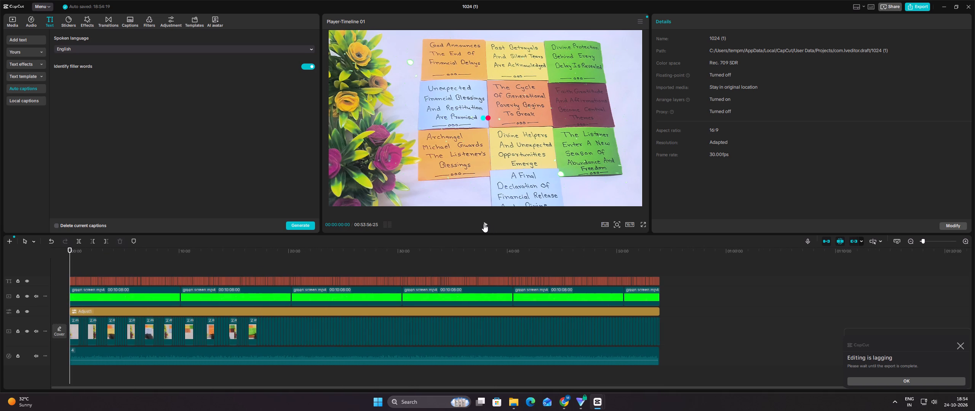
click(961, 345)
click(964, 337)
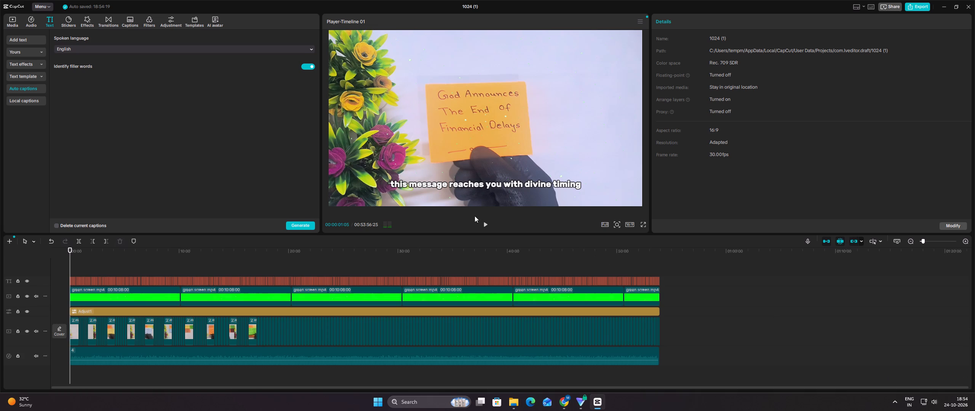
click(486, 223)
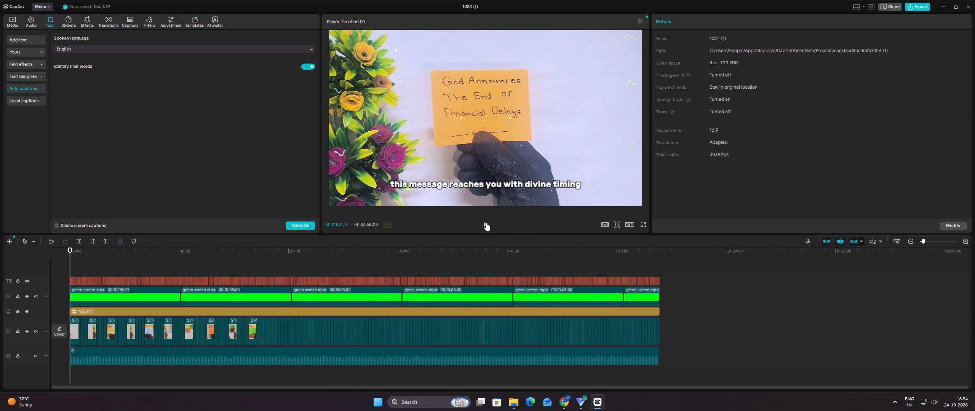
Reduce the captions to about 76% scale in the preview, working from the opening caption.
click(507, 188)
drag(582, 193, 573, 193)
click(530, 185)
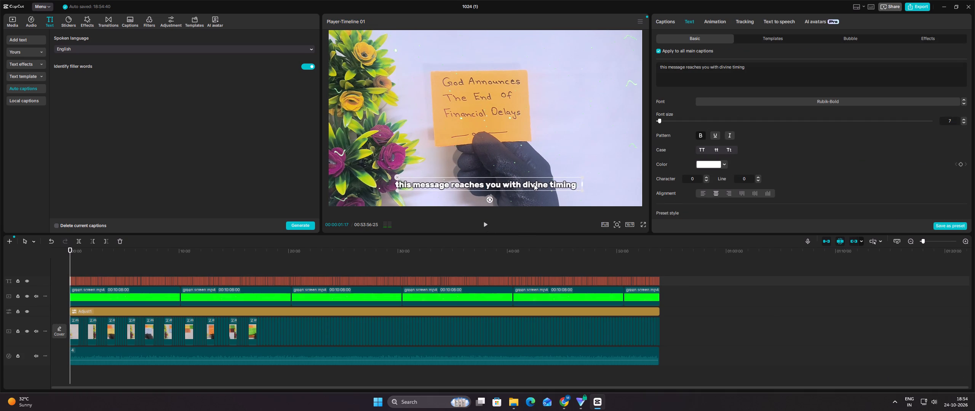
Select all the captions and apply the Fade In caption animation to them.
click(75, 270)
drag(75, 270, 61, 268)
drag(61, 268, 635, 261)
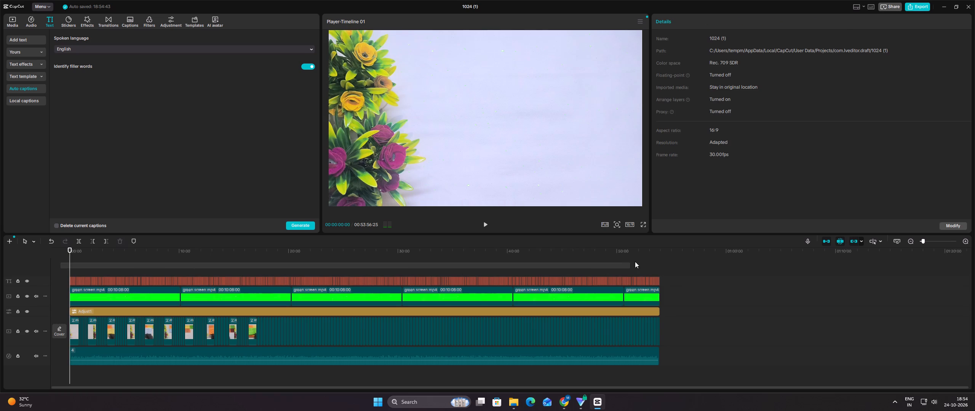
drag(635, 261, 664, 280)
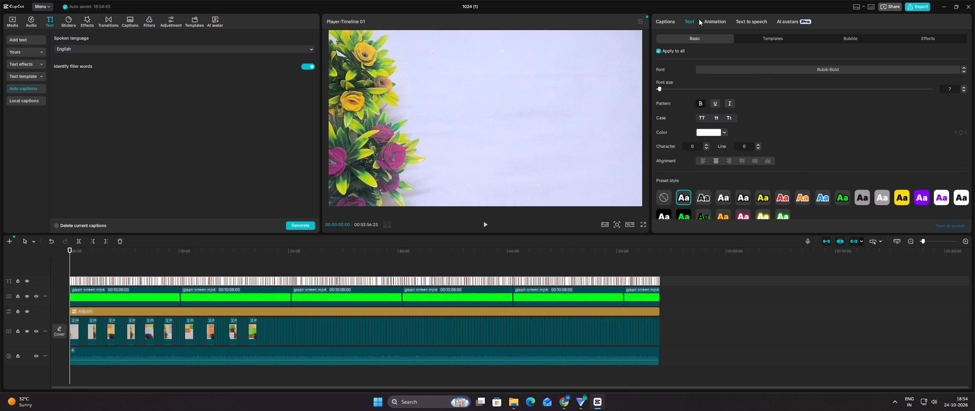
click(720, 24)
click(935, 41)
click(695, 57)
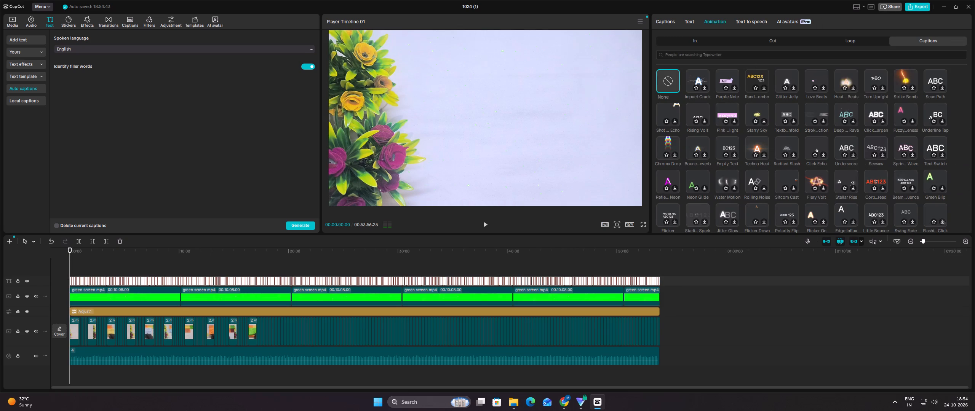
click(750, 77)
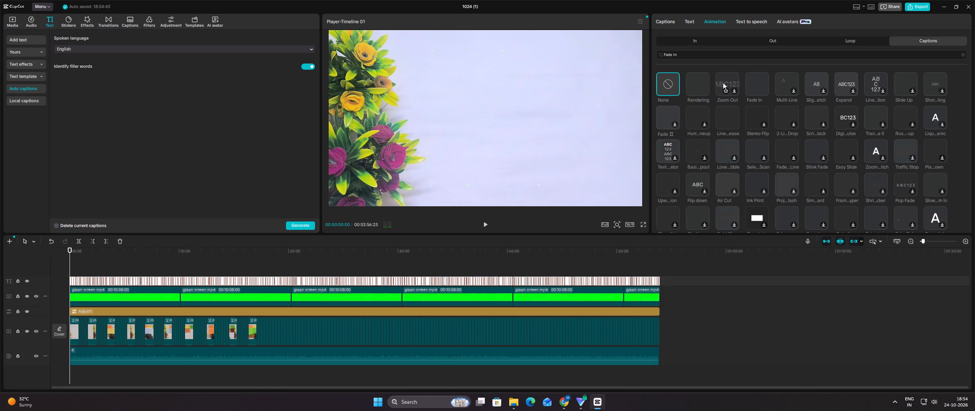
click(754, 81)
Preview the opening caption and give all captions a black background with 20% opacity and 16% rounded corners.
click(78, 268)
drag(78, 268, 62, 265)
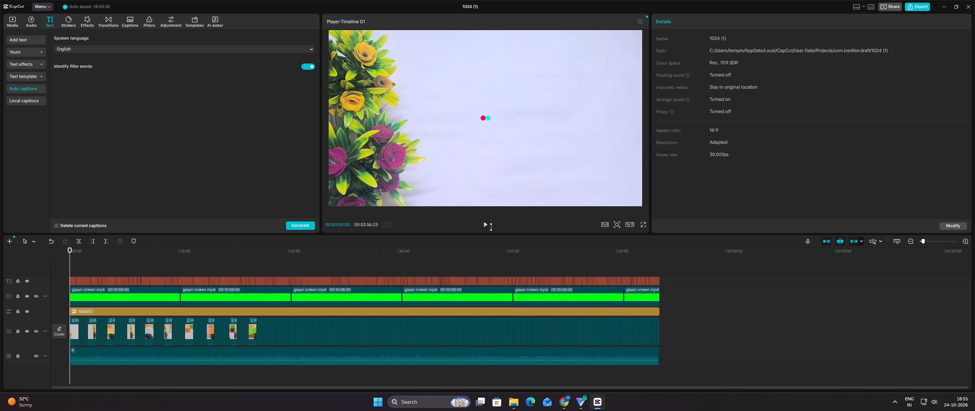
click(486, 225)
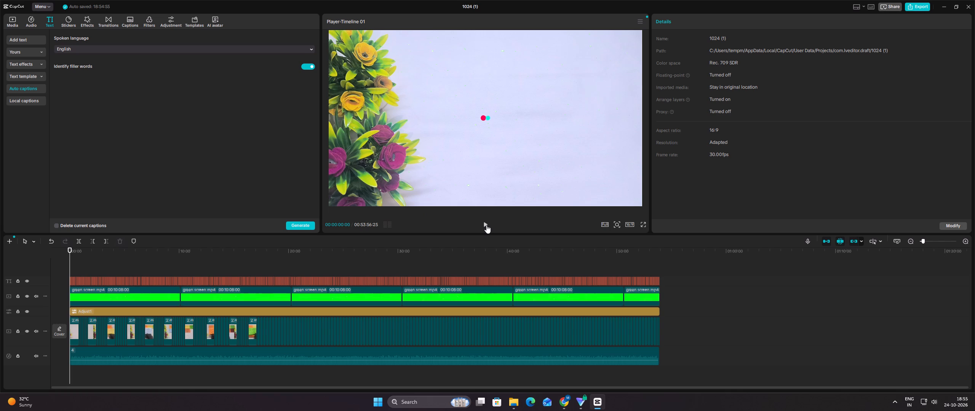
click(486, 225)
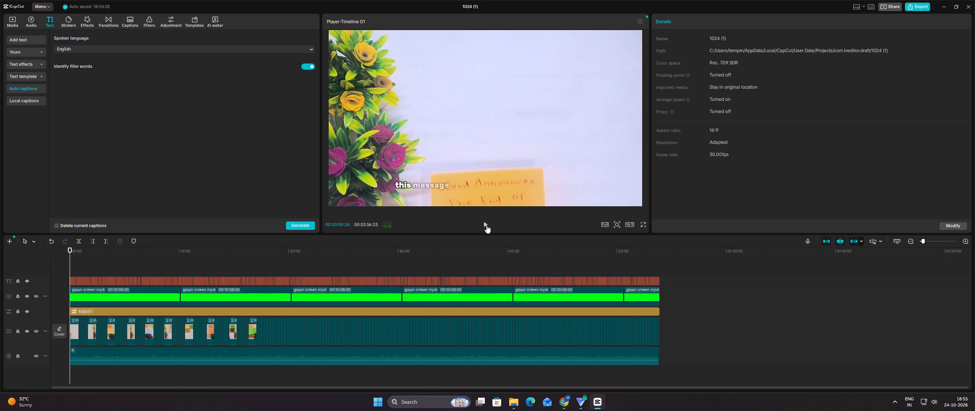
click(481, 189)
scroll(744, 124, down, 4)
scroll(724, 151, down, 1)
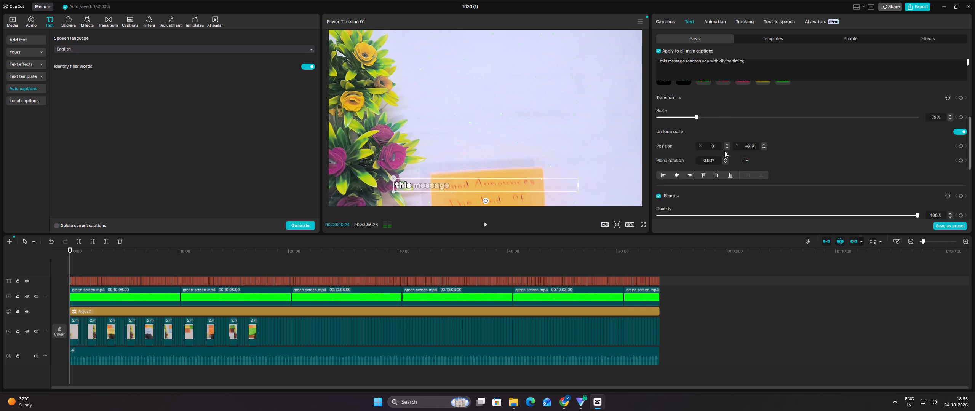
scroll(724, 151, down, 5)
click(659, 144)
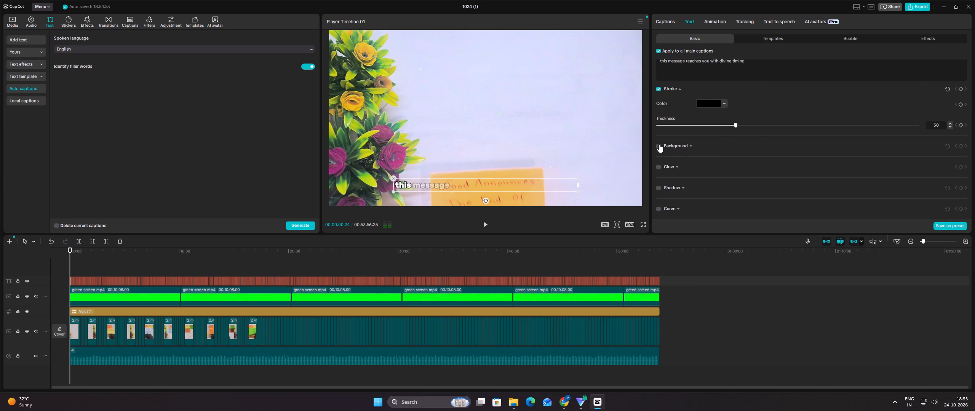
scroll(743, 130, down, 1)
drag(725, 172, 718, 174)
click(707, 191)
drag(706, 188, 700, 190)
click(710, 176)
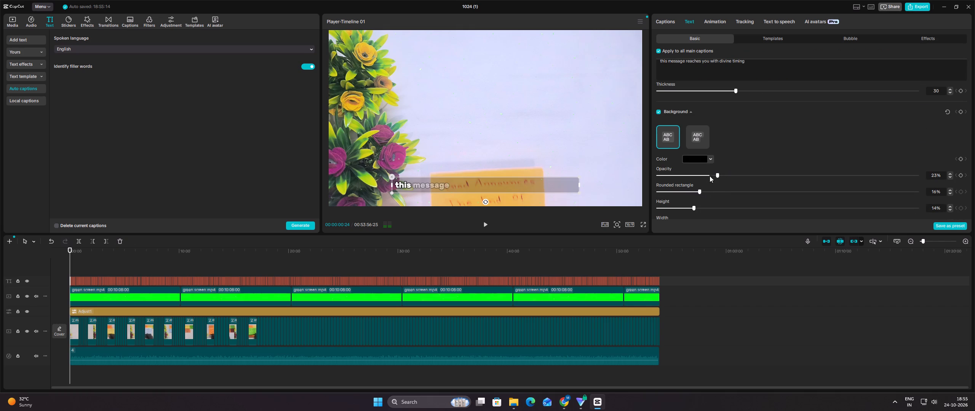
click(486, 228)
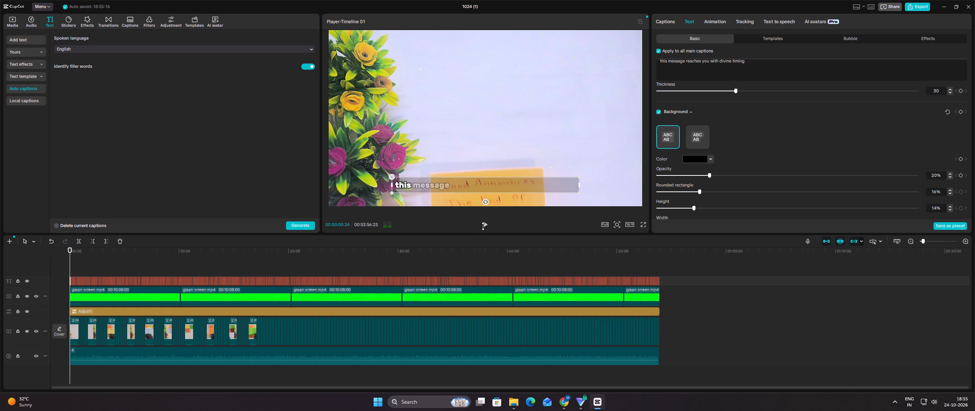
Play back the captioned video from about 00:33:33 to check the caption style.
click(438, 261)
click(488, 228)
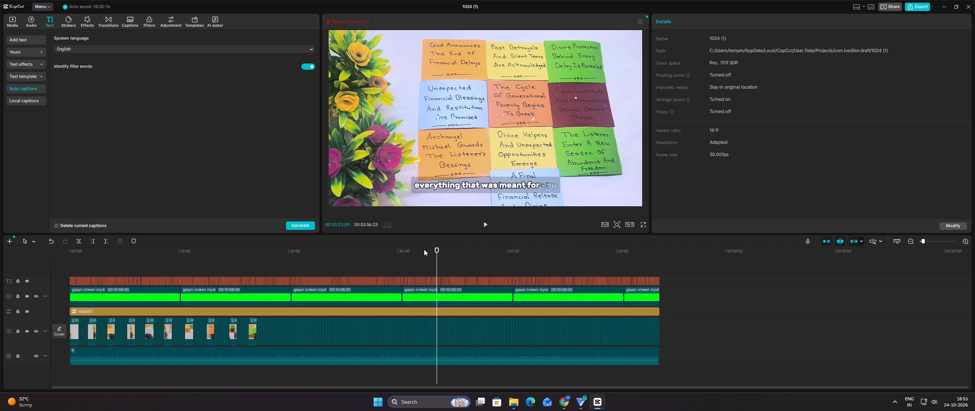
Import the WhatsApp green-screen Subscribe clip from the god says 1111 channel no 7 folder into the project media.
click(129, 264)
click(11, 17)
click(58, 38)
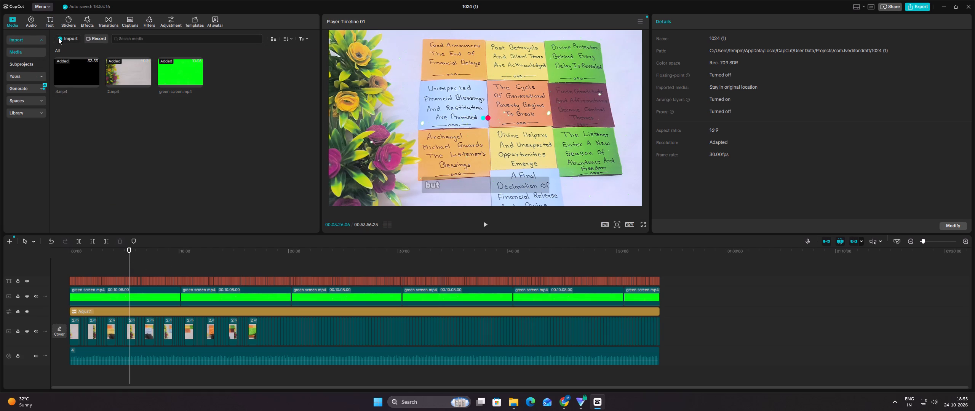
click(80, 50)
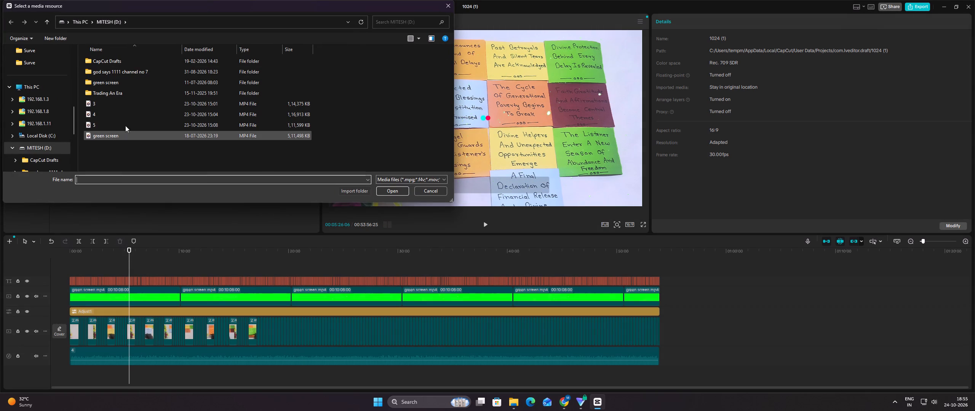
double_click(141, 74)
double_click(157, 68)
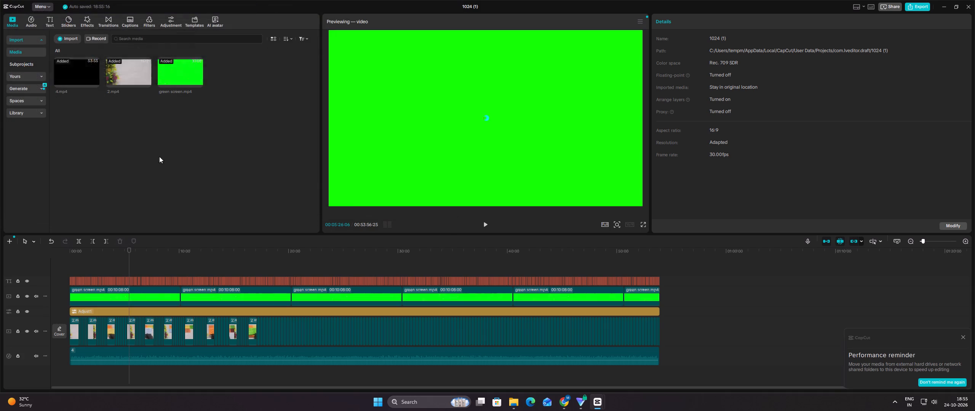
click(164, 177)
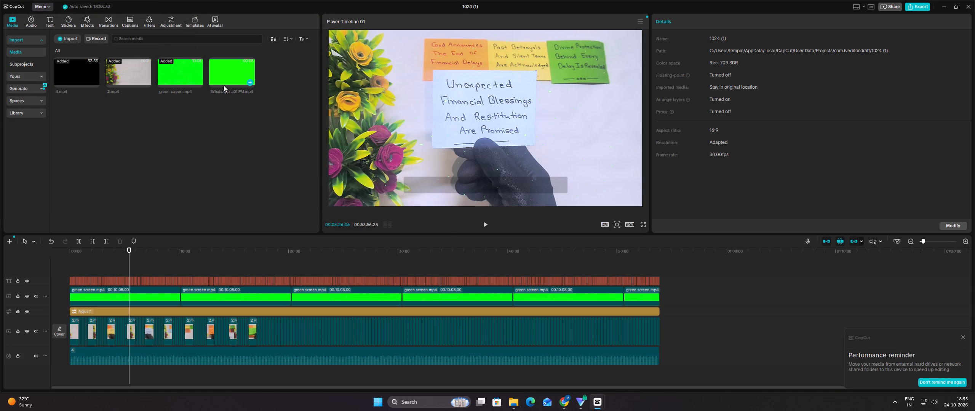
Place the Subscribe clip on a new track above the captions, starting at about 00:05:32.
drag(224, 73, 131, 258)
ctrl+scroll(145, 268, up, 2)
ctrl+scroll(145, 268, down, 1)
ctrl+scroll(145, 268, up, 11)
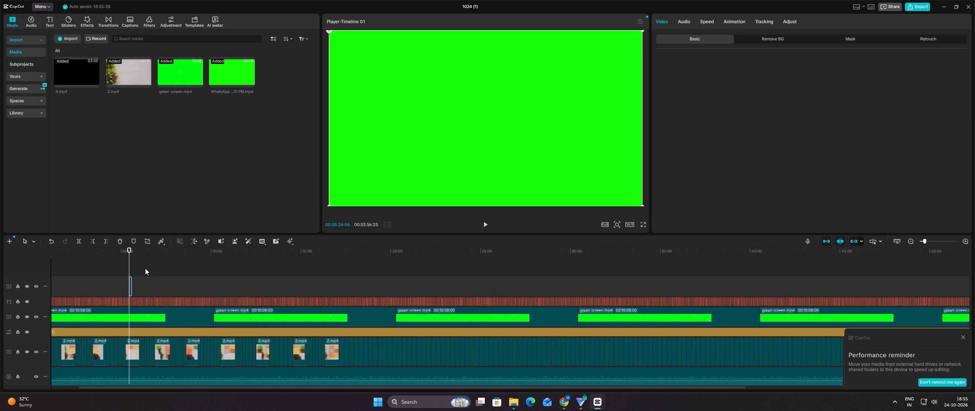
ctrl+scroll(145, 268, up, 3)
ctrl+scroll(145, 268, down, 1)
ctrl+scroll(145, 268, up, 13)
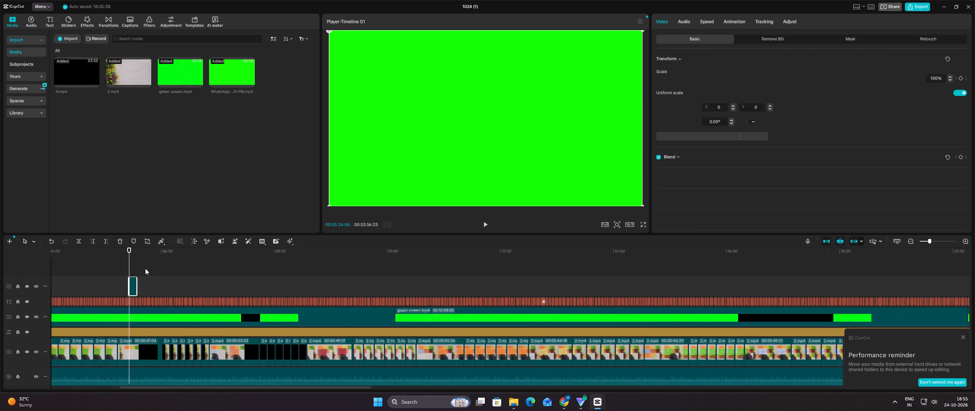
click(137, 268)
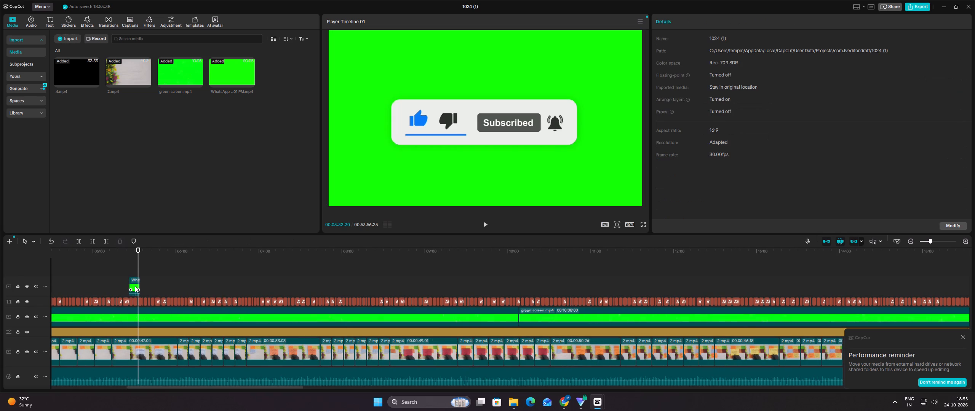
drag(135, 282, 145, 282)
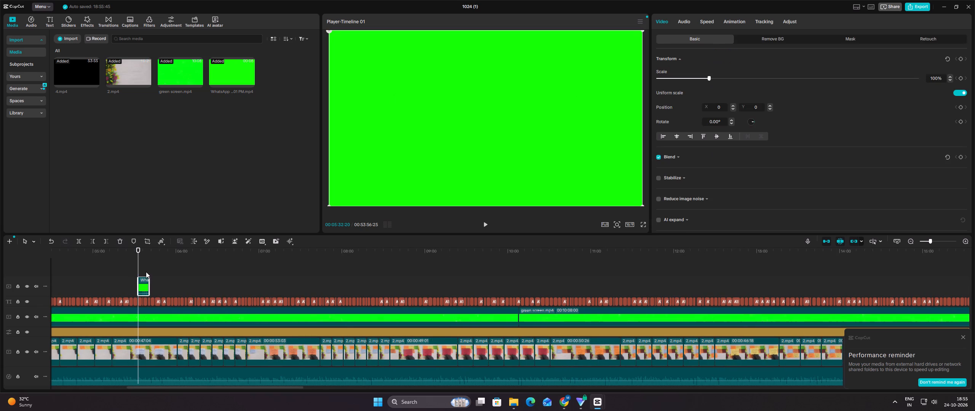
Shrink the Subscribe clip to about 23% scale and move it to the blank area beside the blue card.
click(144, 271)
click(480, 115)
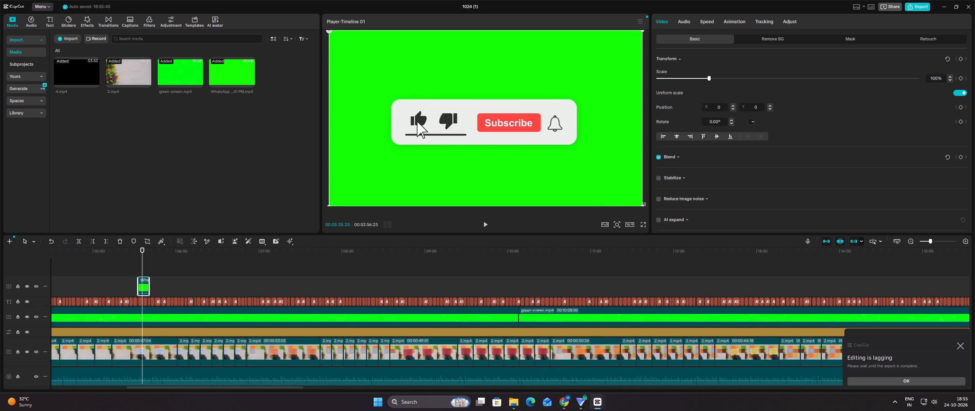
drag(644, 204, 456, 115)
drag(471, 112, 561, 95)
Lower the Subscribe clip's volume all the way to the minimum.
click(689, 23)
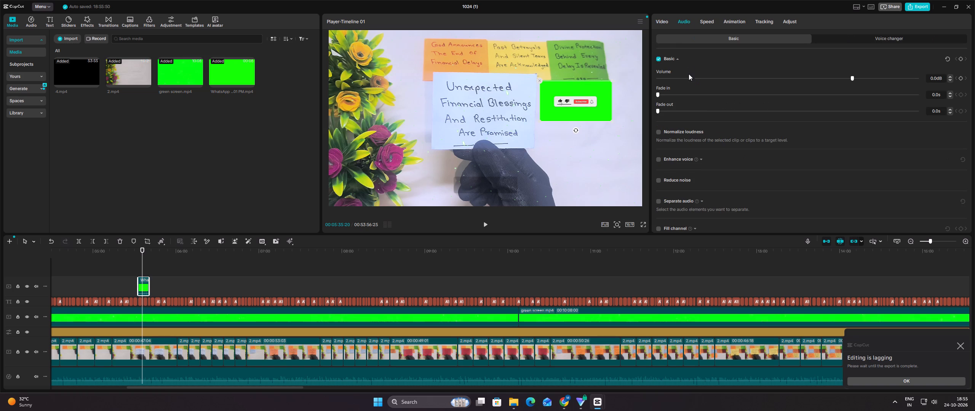
drag(673, 80, 635, 84)
Chroma-key out the Subscribe clip's green background at intensity 41 and shrink the clip slightly more.
click(674, 9)
click(659, 29)
click(749, 35)
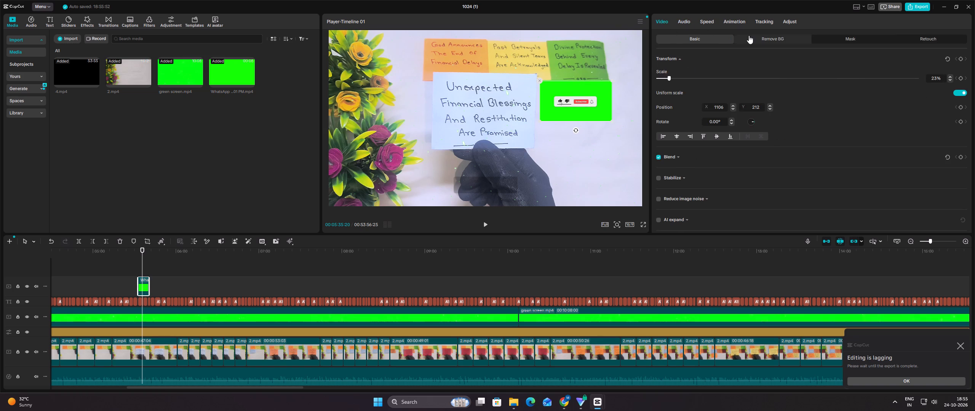
click(660, 77)
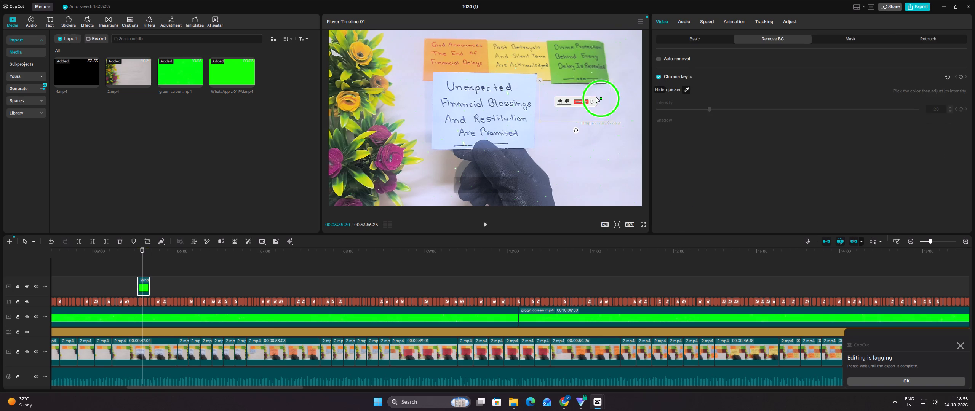
click(597, 92)
drag(613, 120, 606, 117)
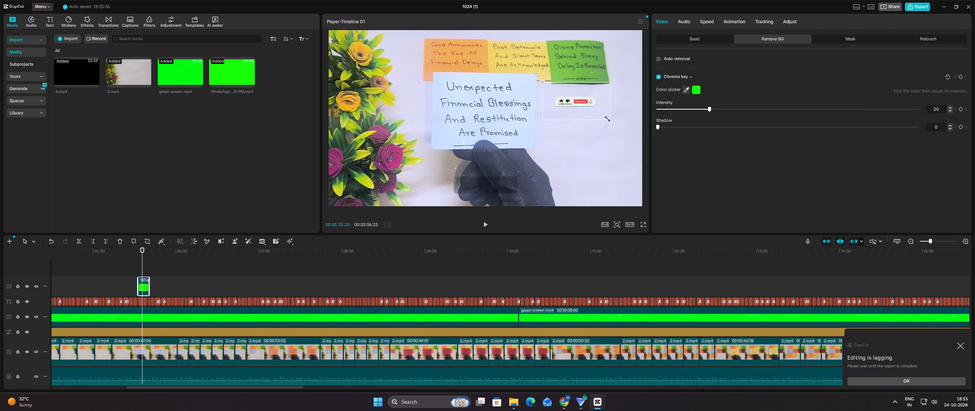
drag(606, 117, 603, 116)
drag(713, 109, 762, 110)
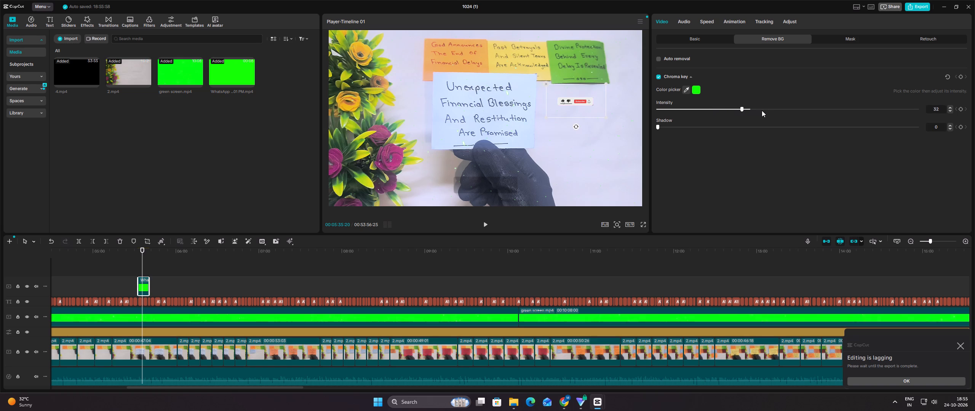
drag(762, 110, 763, 111)
Move the Subscribe overlay into the upper-right corner of the video frame and play it back.
drag(594, 105, 637, 46)
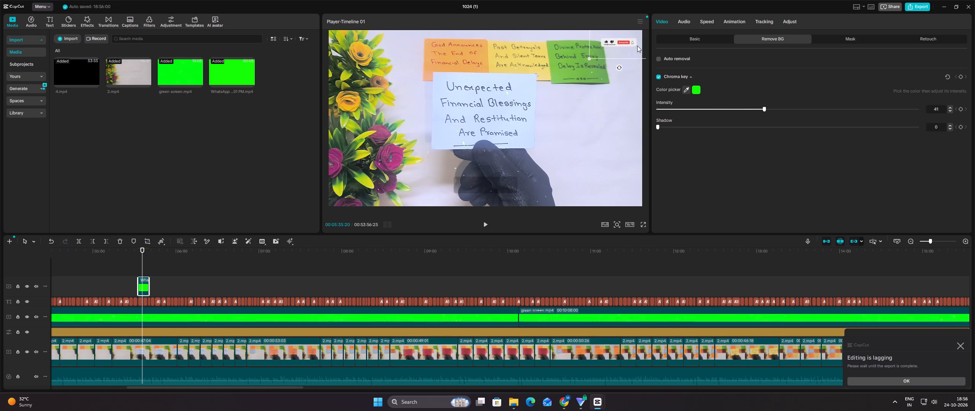
drag(637, 46, 638, 44)
click(487, 221)
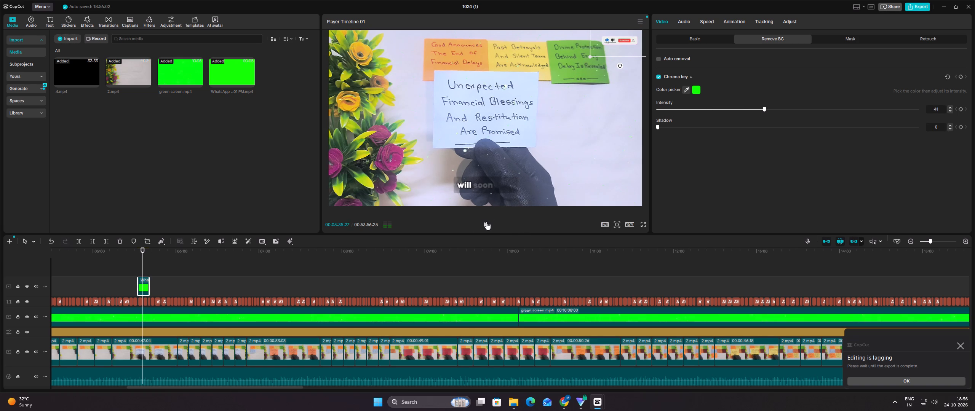
Copy the finished Subscribe overlay and paste it on the same track at about 00:25:09.
right_click(148, 284)
right_click(148, 284)
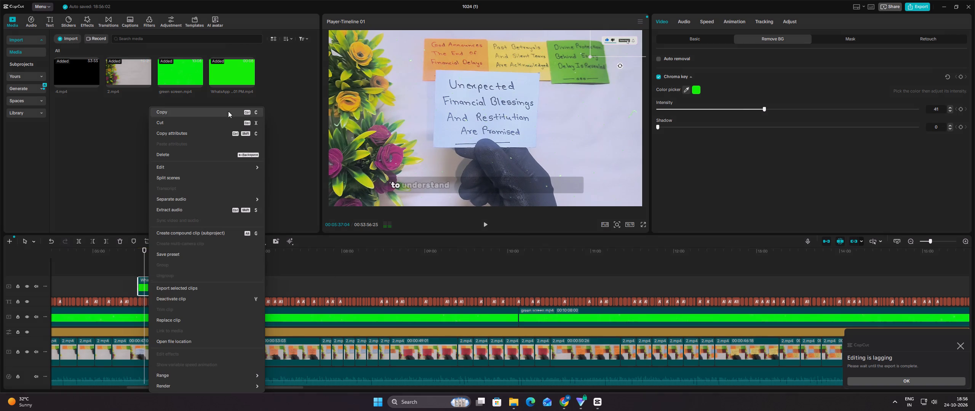
click(228, 111)
ctrl+scroll(340, 272, down, 12)
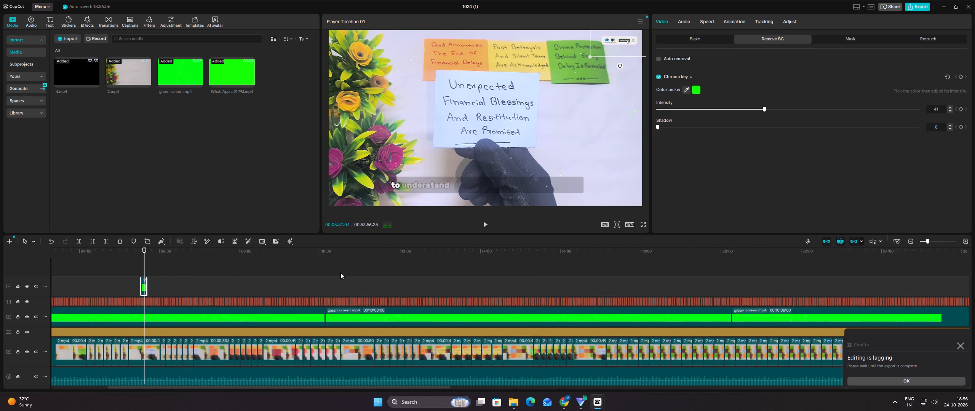
ctrl+scroll(340, 272, down, 10)
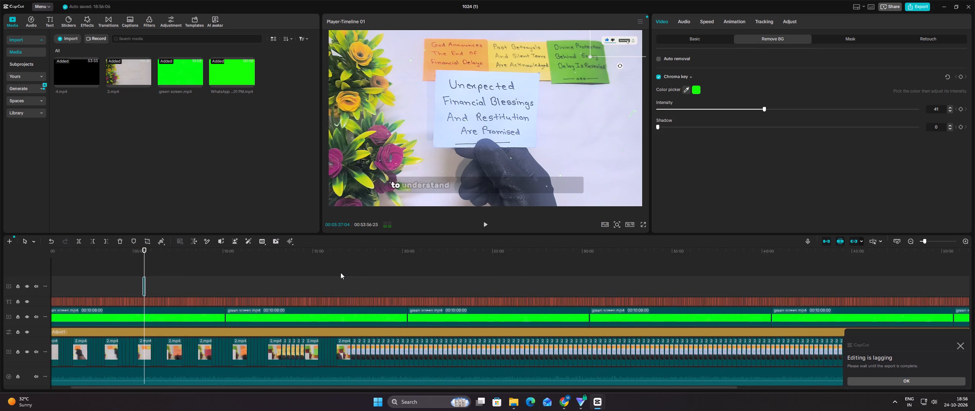
ctrl+scroll(340, 272, down, 2)
click(384, 283)
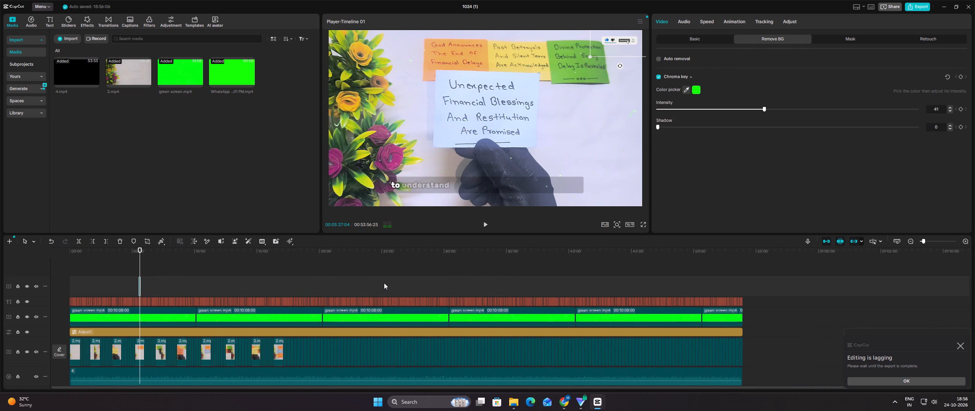
right_click(384, 283)
right_click(384, 283)
click(411, 321)
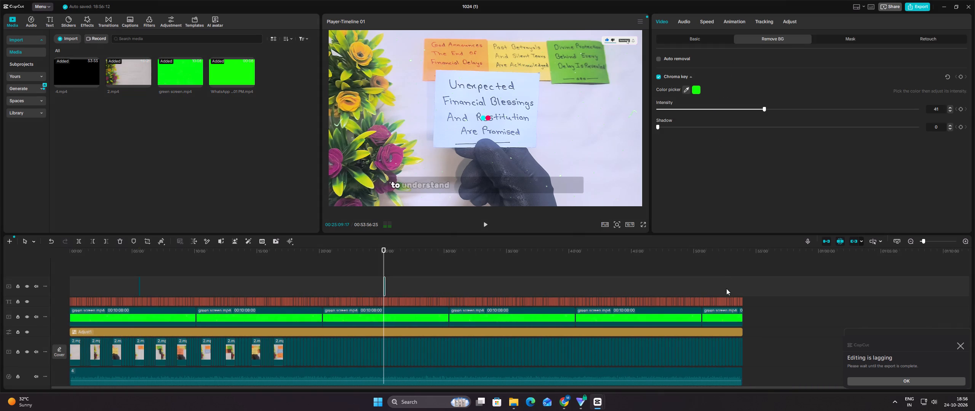
Paste another copy of the Subscribe overlay near the end of the video at about 00:53:06 and play it back.
click(726, 288)
click(728, 288)
click(732, 288)
right_click(733, 288)
right_click(733, 288)
right_click(733, 288)
click(741, 325)
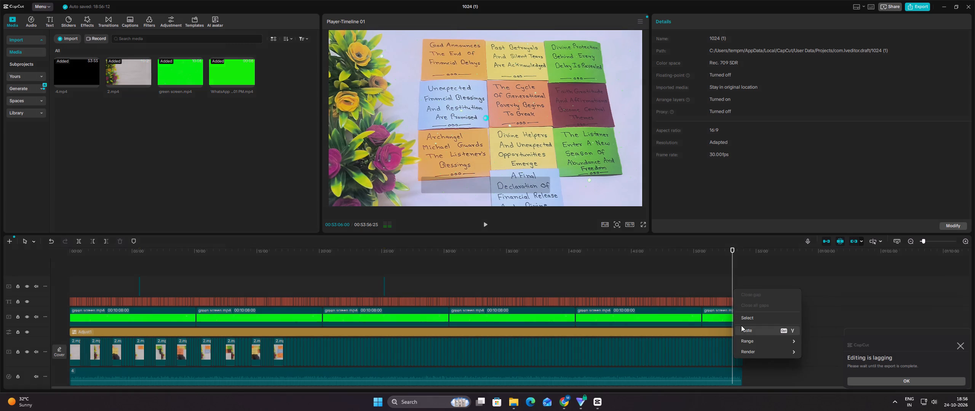
click(481, 228)
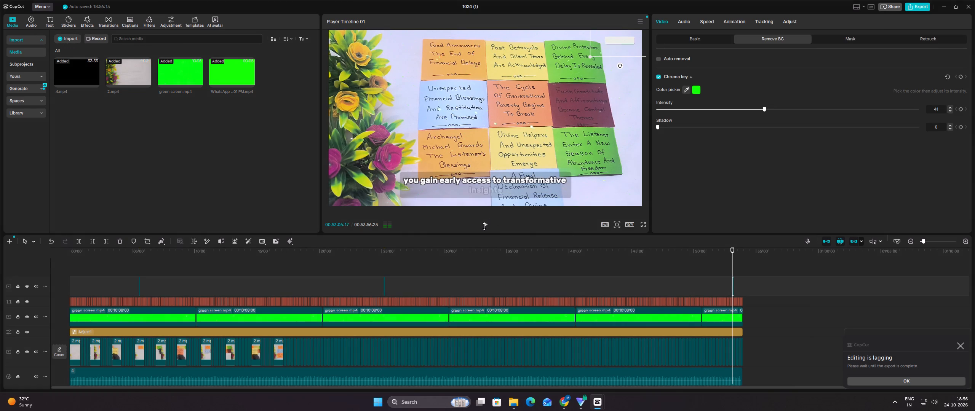
click(484, 226)
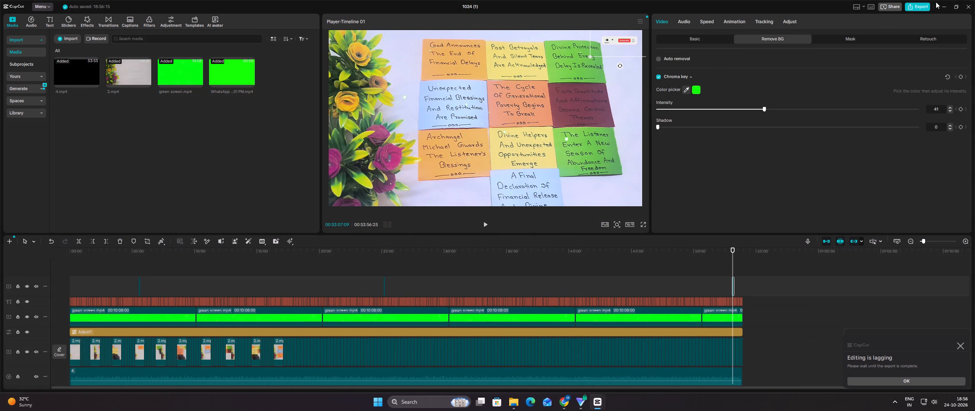
Export the 1024 (1) video to the D: drive and return to the home screen while it is queued.
click(917, 7)
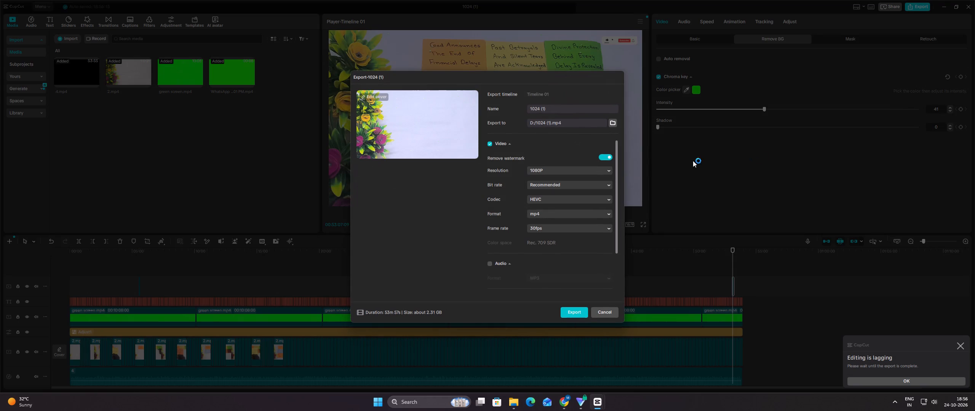
click(609, 122)
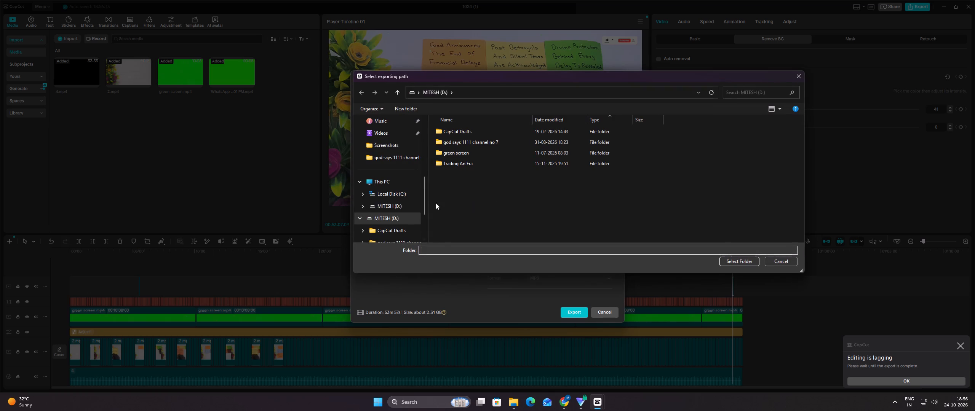
click(405, 204)
click(726, 261)
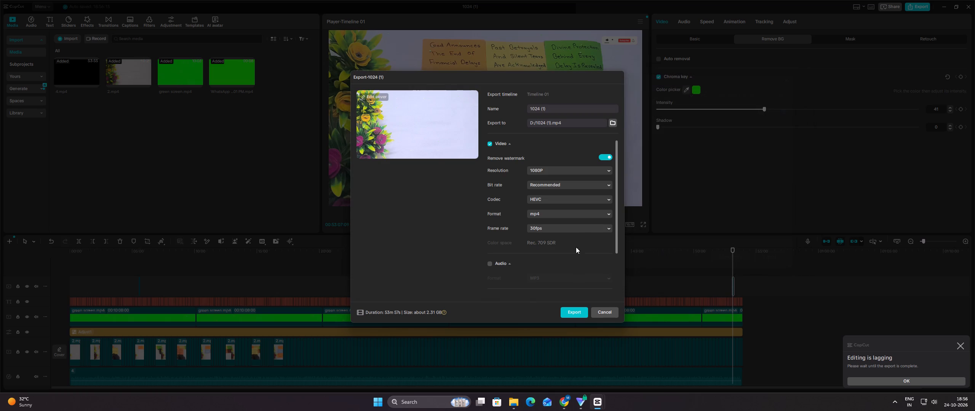
click(577, 312)
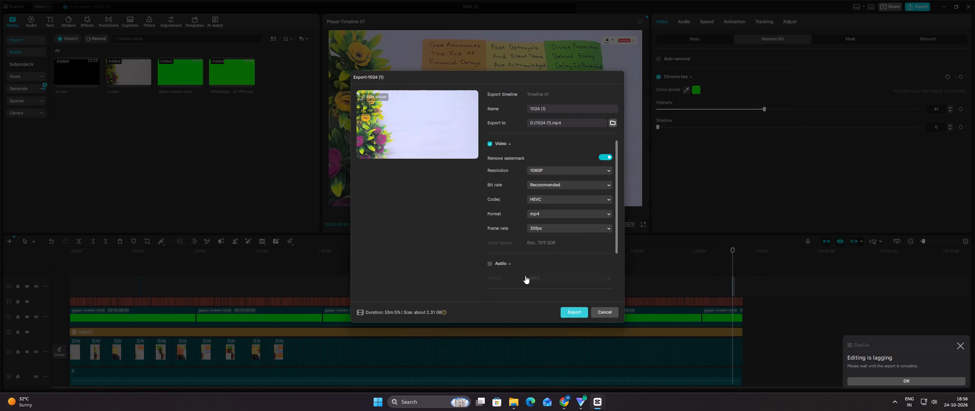
click(577, 313)
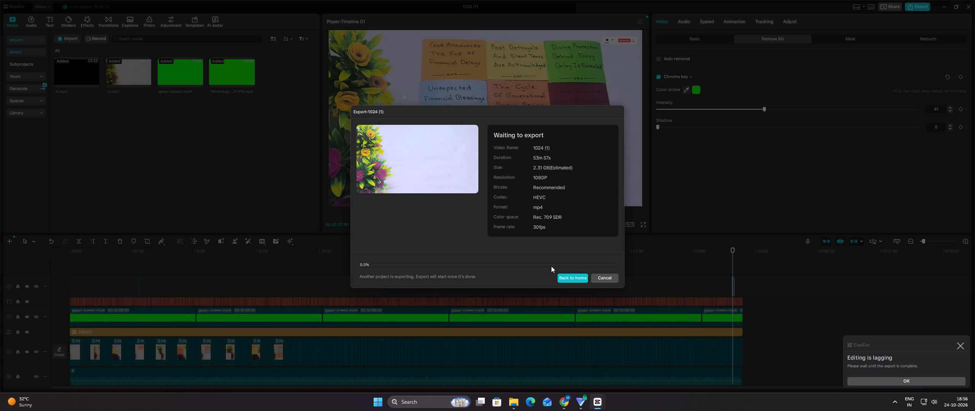
click(569, 274)
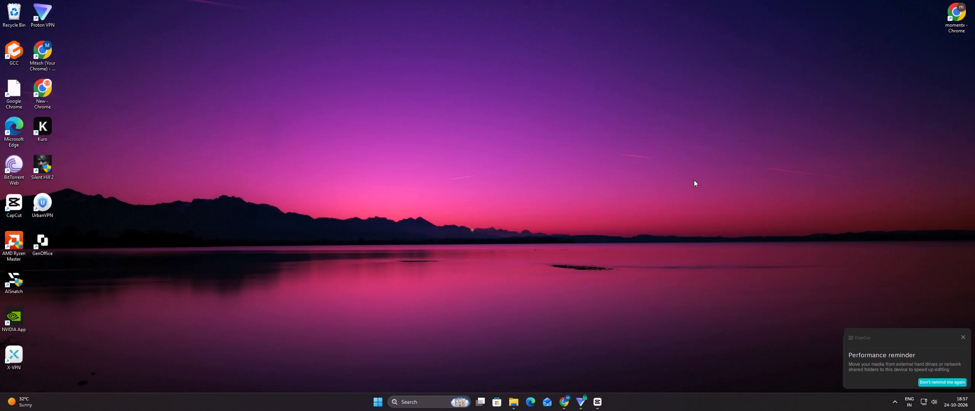
Dismiss the performance reminder and minimize the CapCut home window to show the desktop.
click(960, 342)
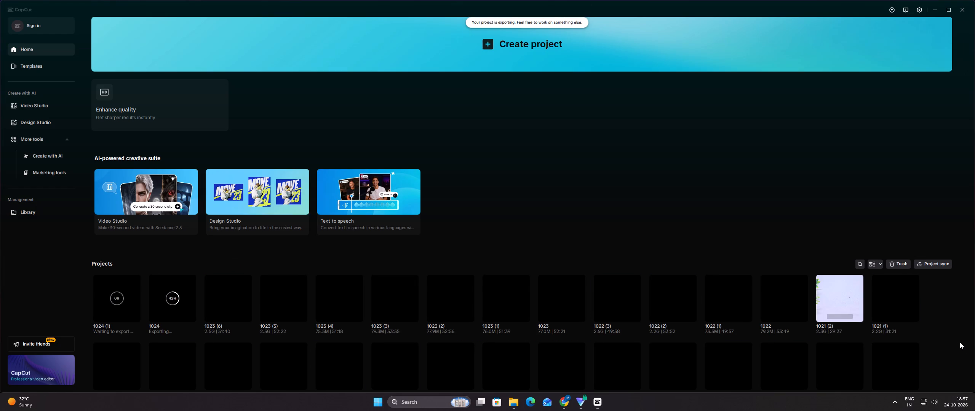
click(934, 11)
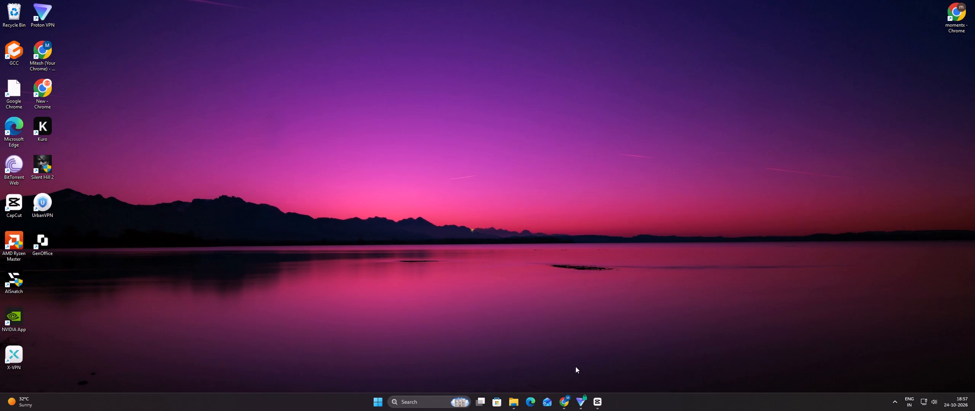